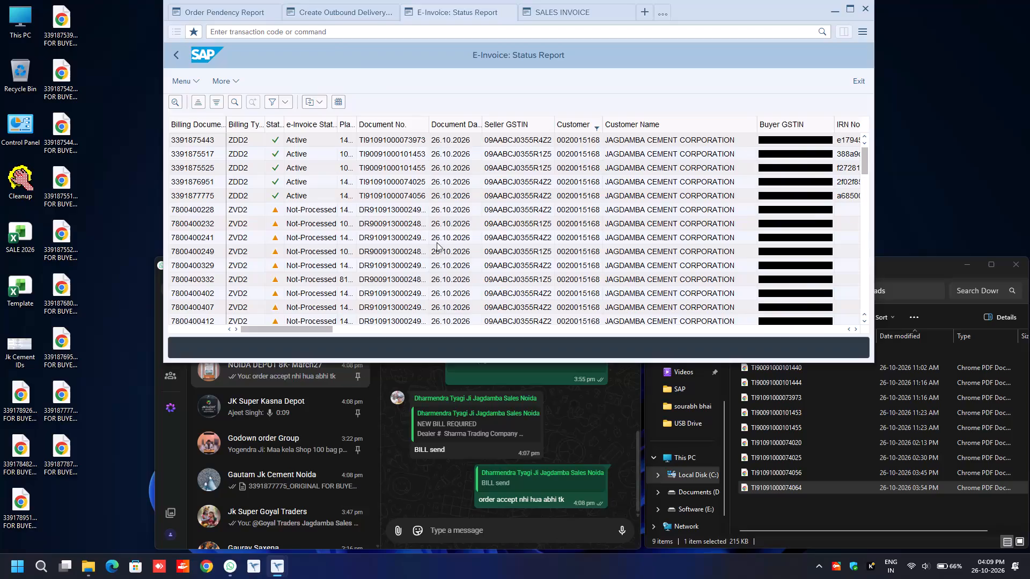
Switch to the Order Pendency Report session and go back from its schedule open order results.
{"action": "left_click", "coordinate": [246, 10]}
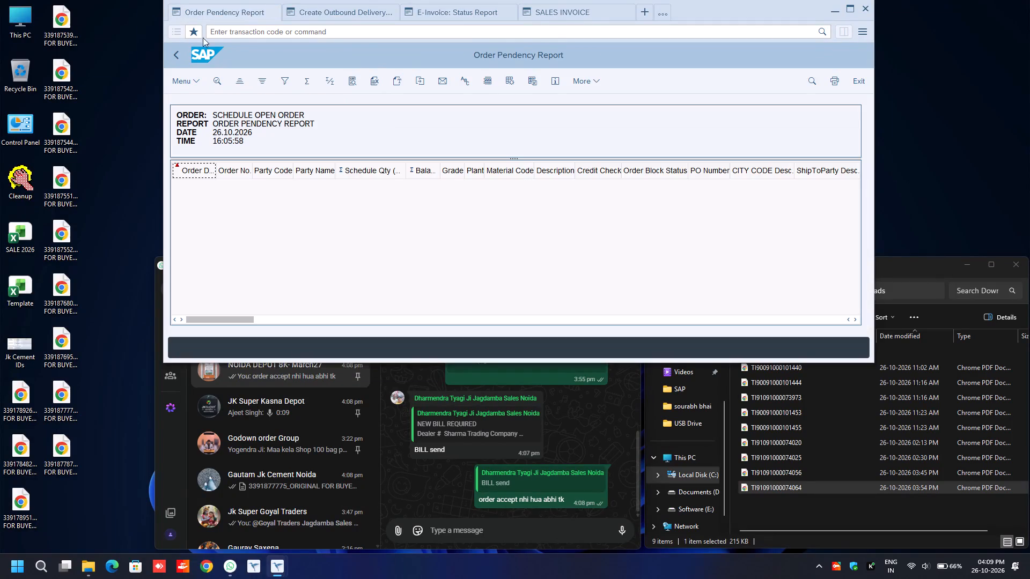
{"action": "left_click_drag", "start_coordinate": [181, 51], "coordinate": [176, 55]}
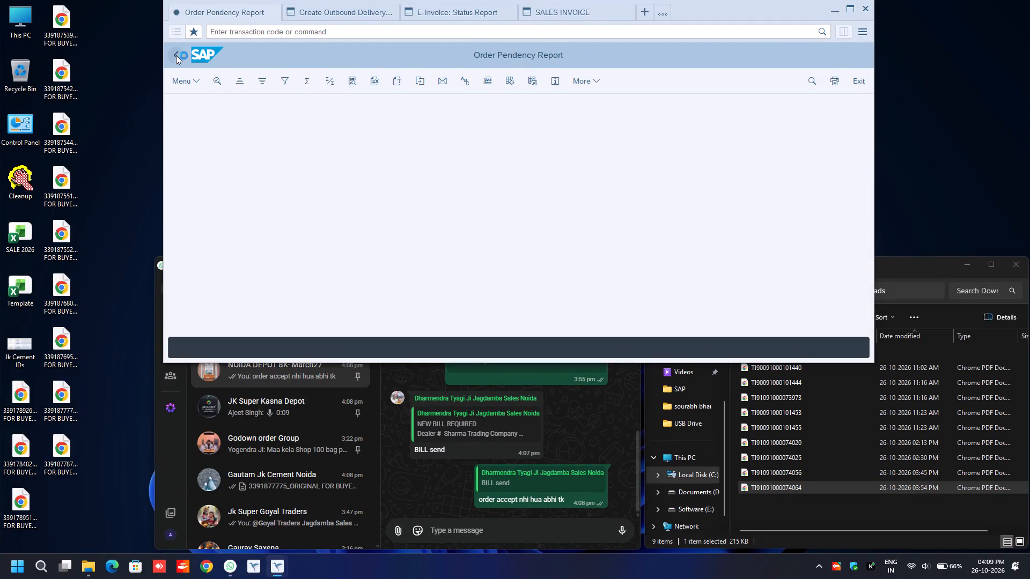
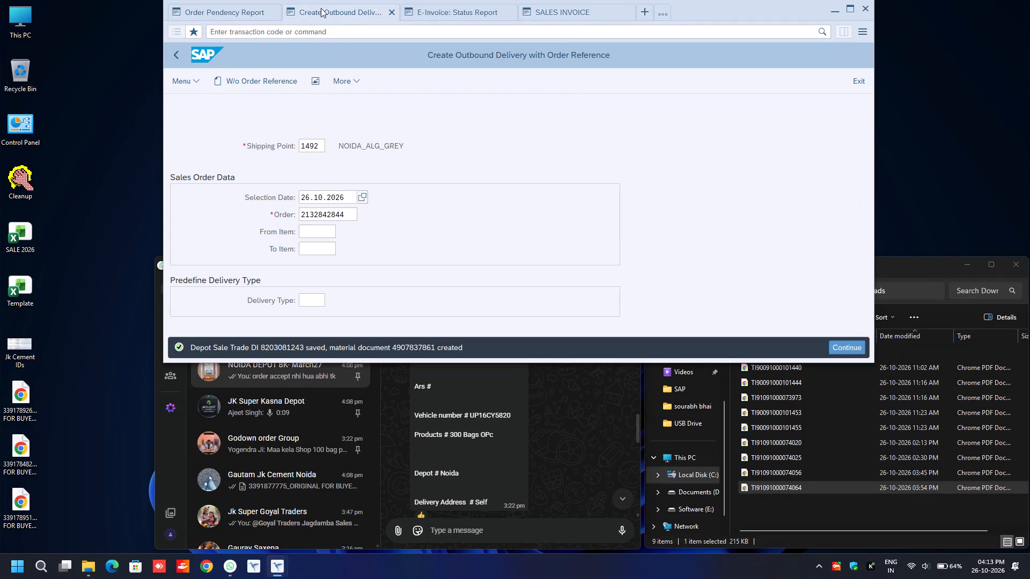
Set the shipping point to 1071 in the Create Outbound Delivery with Order Reference session.
{"action": "key", "text": "ctrl+a"}
{"action": "type", "text": "1071"}
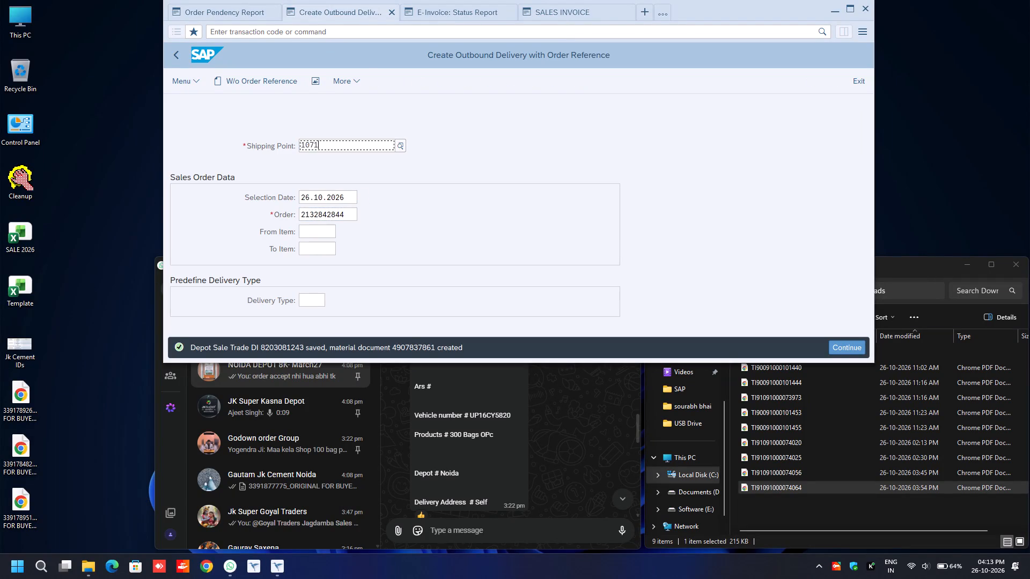
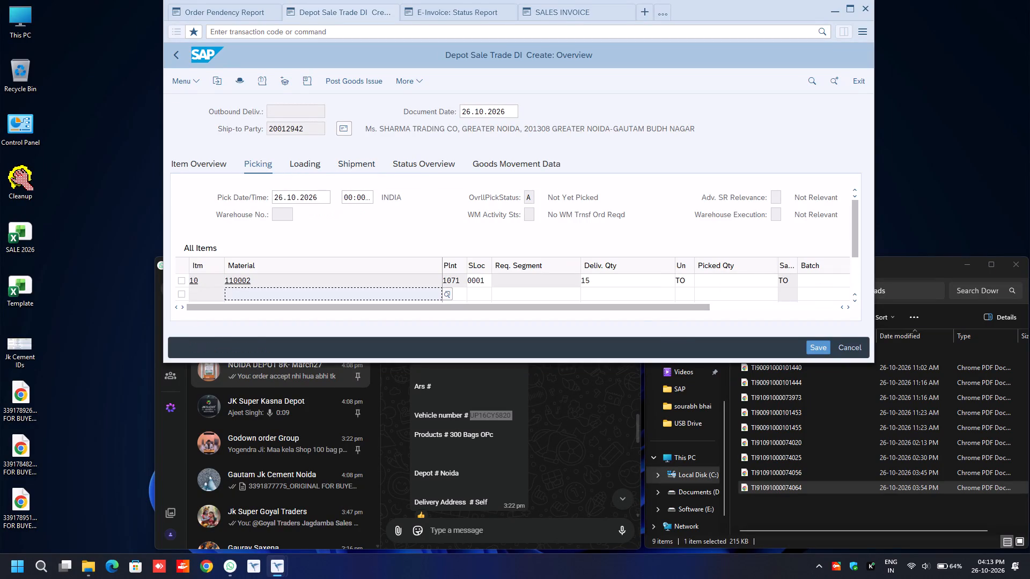
Set the picked quantity of item 10 (material 110002) to 15 and its batch to 1004-1071.
{"action": "left_click", "coordinate": [730, 278]}
{"action": "type", "text": "15"}
{"action": "key", "text": "Tab"}
{"action": "type", "text": "1004"}
{"action": "key", "text": "Down"}
{"action": "key", "text": "Return"}
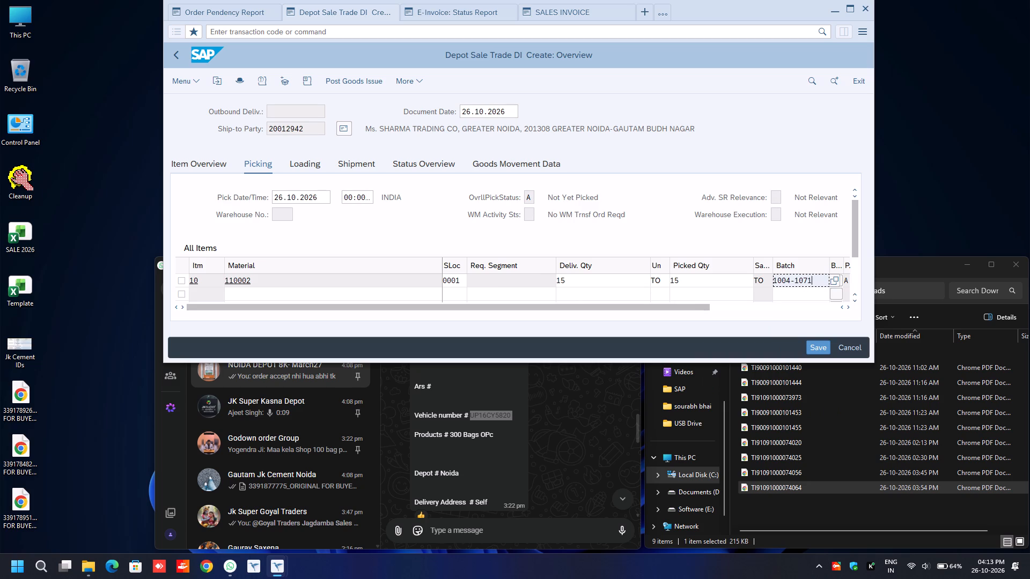
In the delivery header's Additional Data 1, set the transport mode to ROAD and Road Transporter1's factory code to 220000967.
{"action": "key", "text": "F8"}
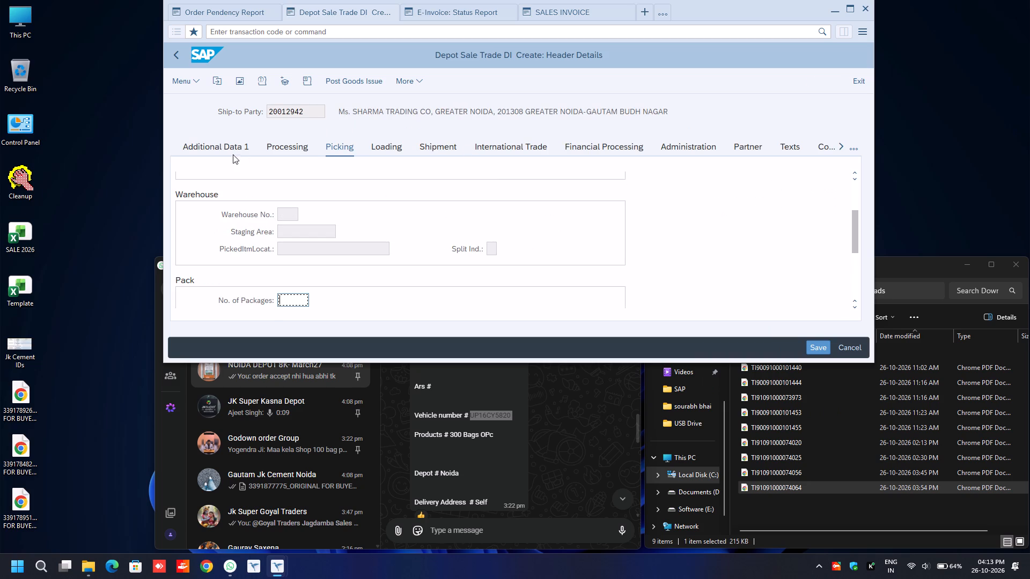
{"action": "left_click", "coordinate": [229, 147]}
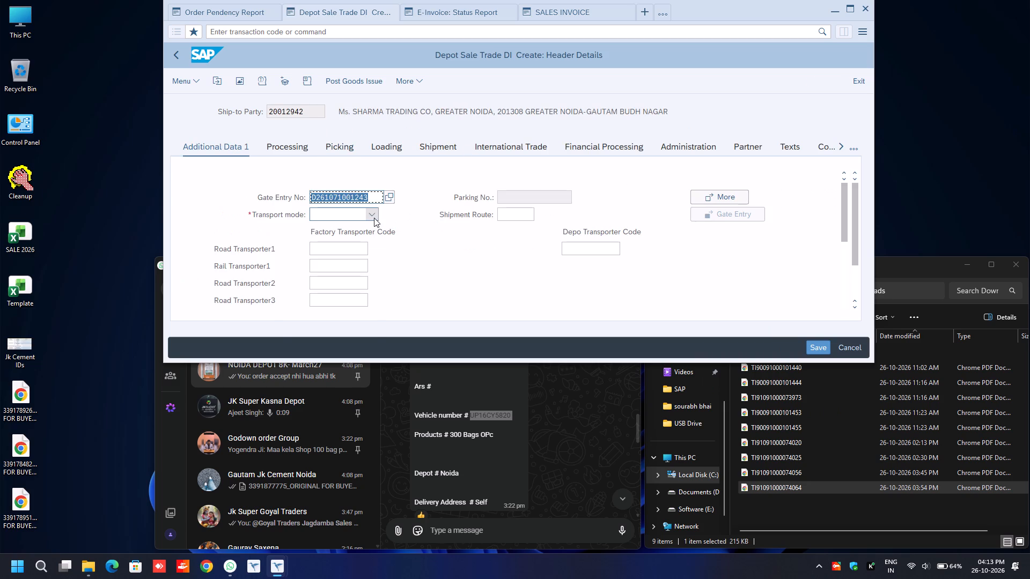
{"action": "left_click", "coordinate": [374, 218]}
{"action": "left_click", "coordinate": [330, 261]}
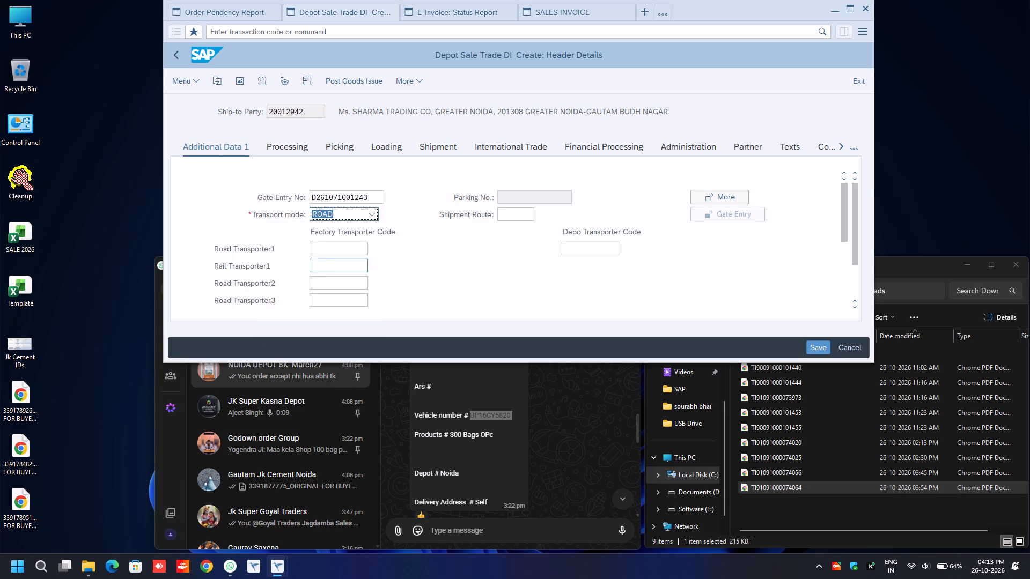
{"action": "left_click", "coordinate": [330, 250]}
{"action": "key", "text": "BackSpace"}
{"action": "key", "text": "Down"}
{"action": "key", "text": "Return"}
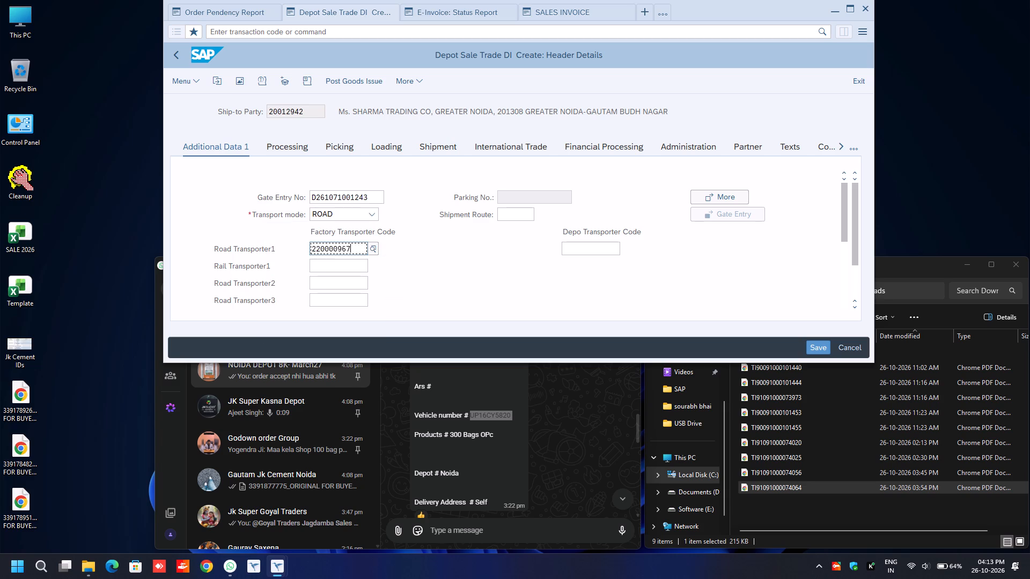
{"action": "key", "text": "Return"}
Fill in the E-Way Bill data with transport mode Road and a distance of 30.
{"action": "type", "text": "ro"}
{"action": "key", "text": "Tab"}
{"action": "key", "text": "Tab"}
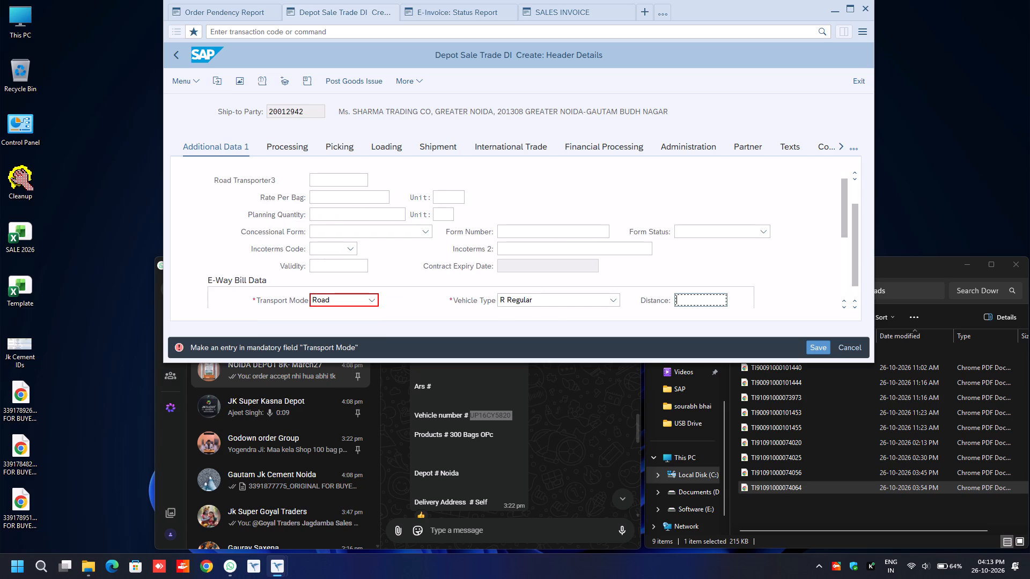
{"action": "key", "text": "BackSpace"}
{"action": "key", "text": "Down"}
{"action": "key", "text": "Return"}
{"action": "key", "text": "Return"}
{"action": "scroll", "coordinate": [330, 250], "scroll_direction": "down", "scroll_amount": 8}
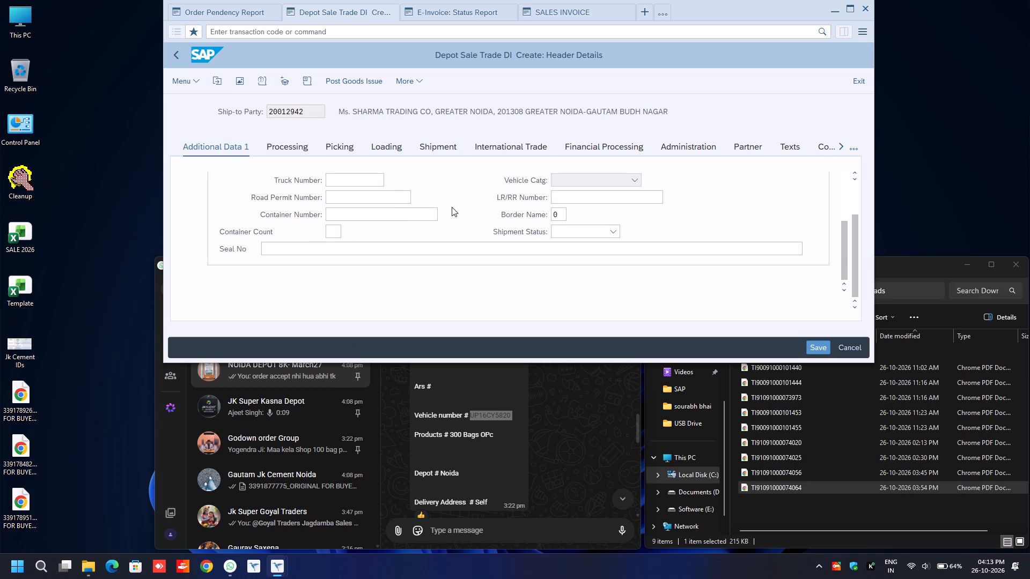
{"action": "left_click", "coordinate": [356, 177]}
{"action": "key", "text": "ctrl+v"}
{"action": "key", "text": "Tab"}
{"action": "key", "text": "Tab"}
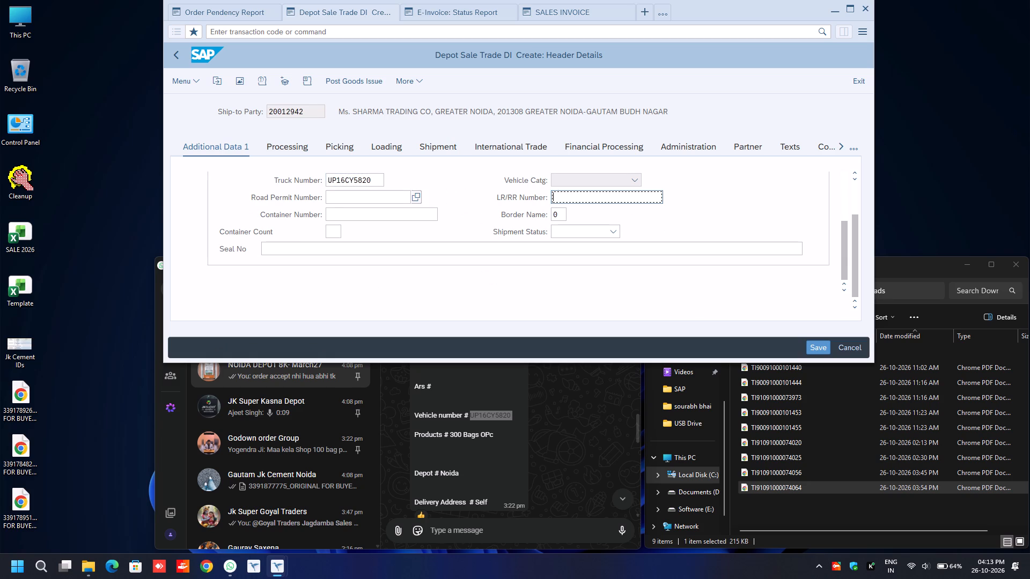
{"action": "key", "text": "BackSpace"}
{"action": "key", "text": "Down"}
{"action": "key", "text": "Return"}
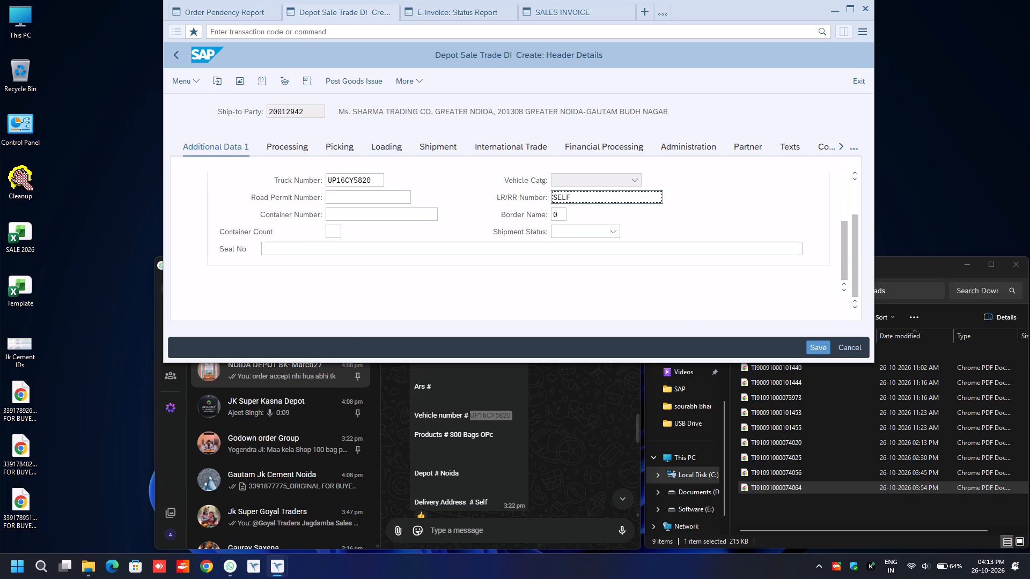
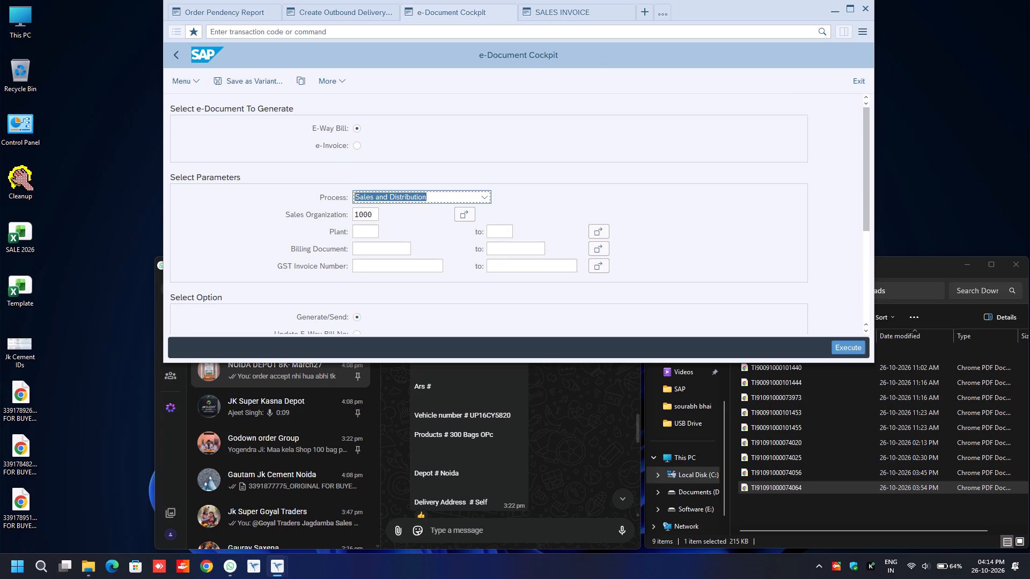
Select e-Invoice as the document to generate, and set the plant to 1492 and the billing/posting date to 26.10.2026.
{"action": "left_click", "coordinate": [355, 146]}
{"action": "left_click_drag", "start_coordinate": [369, 198], "coordinate": [366, 213]}
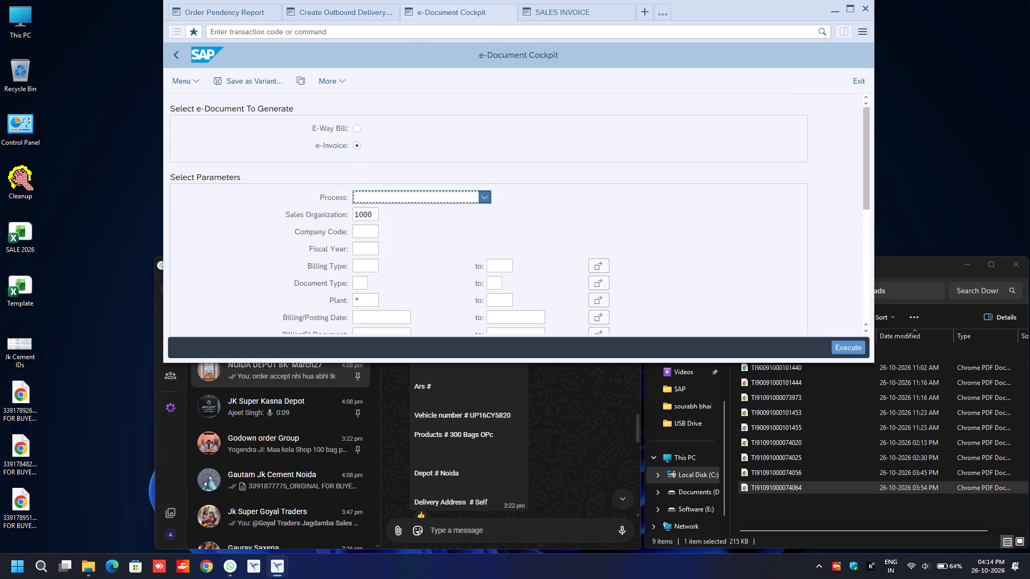
{"action": "left_click", "coordinate": [366, 213]}
{"action": "left_click", "coordinate": [367, 296]}
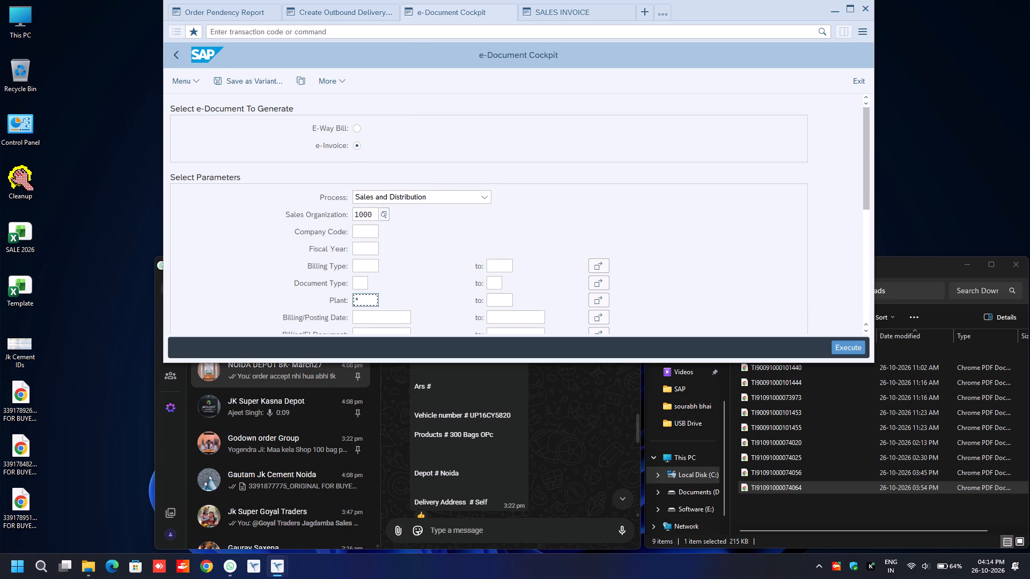
{"action": "key", "text": "BackSpace"}
{"action": "type", "text": "1492"}
{"action": "key", "text": "Return"}
{"action": "key", "text": "Down"}
{"action": "key", "text": "BackSpace"}
{"action": "key", "text": "Down"}
{"action": "key", "text": "Return"}
Choose Status Report and e-Invoice with E-Way Bill, and run the report.
{"action": "scroll", "coordinate": [367, 296], "scroll_direction": "down", "scroll_amount": 7}
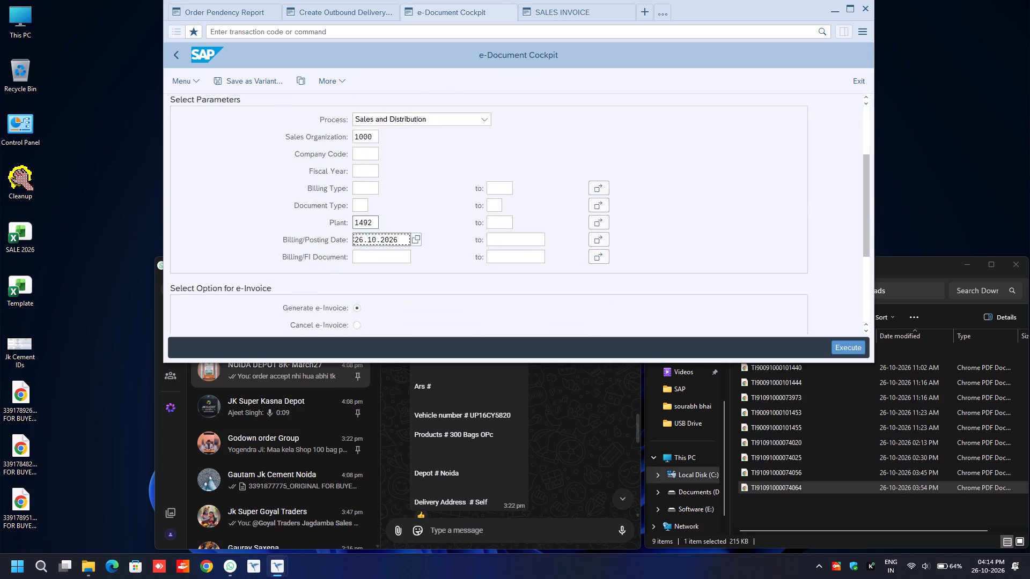
{"action": "scroll", "coordinate": [367, 296], "scroll_direction": "down", "scroll_amount": 6}
{"action": "left_click", "coordinate": [357, 159]}
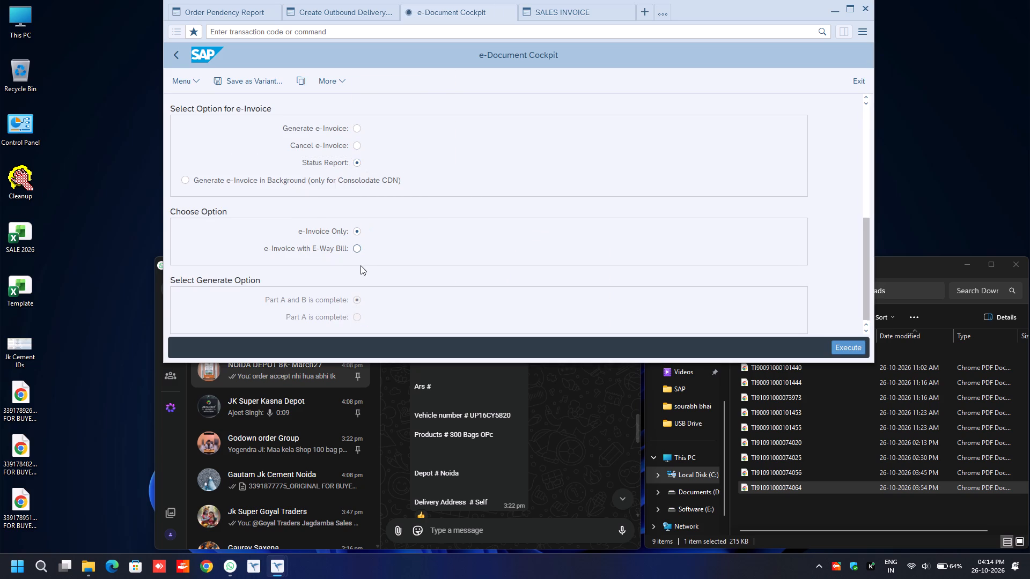
{"action": "left_click", "coordinate": [356, 250]}
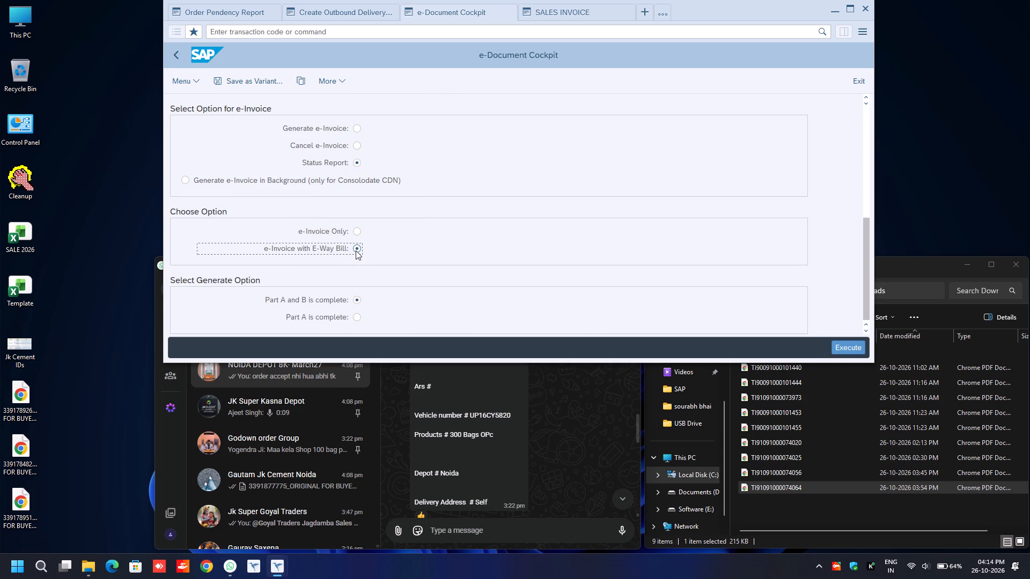
{"action": "key", "text": "F8"}
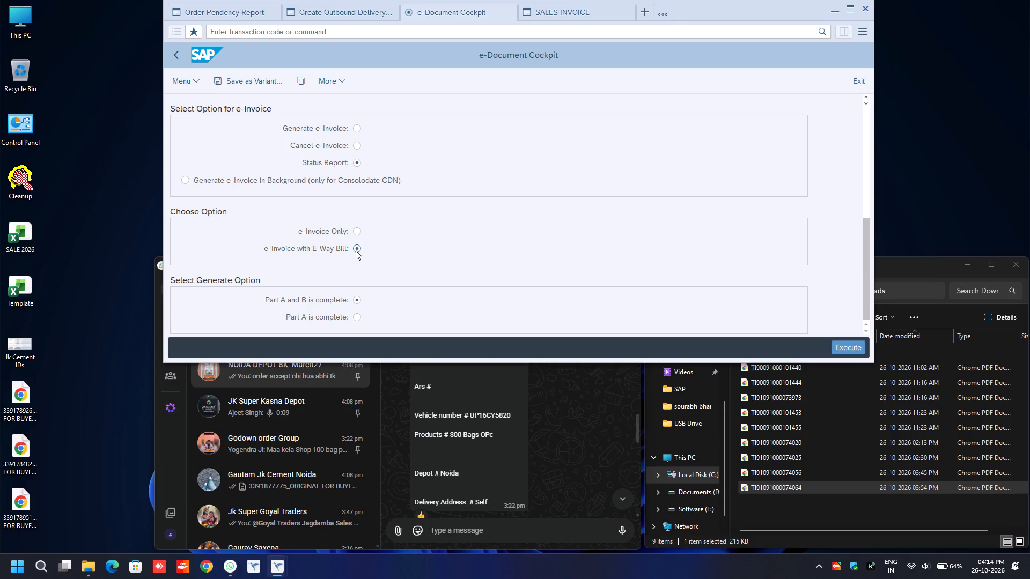
{"action": "left_click", "coordinate": [277, 191]}
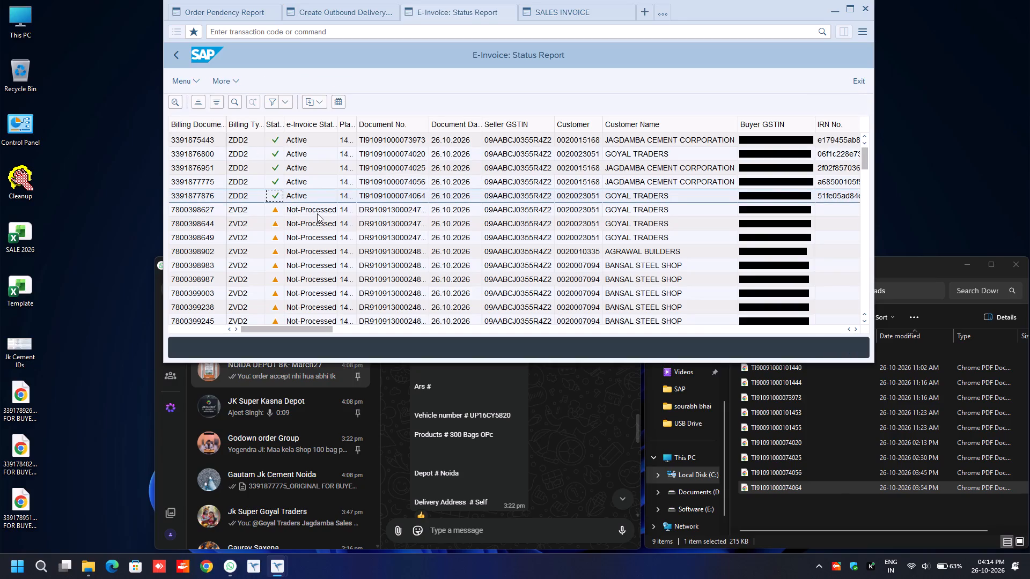
Return to the selection, change the plant to 1071, and rerun the e-Invoice status report.
{"action": "left_click", "coordinate": [173, 57]}
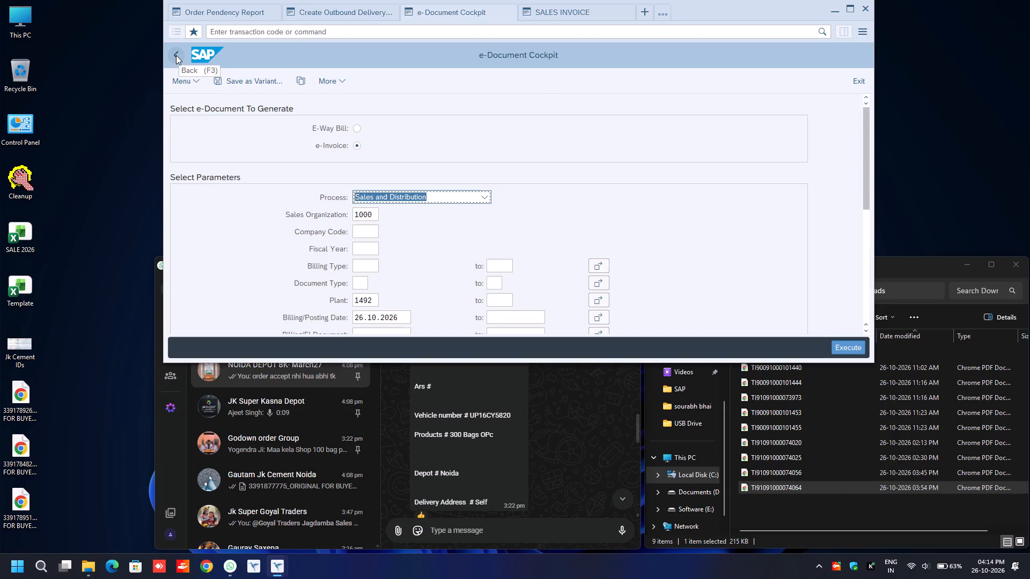
{"action": "left_click", "coordinate": [373, 302]}
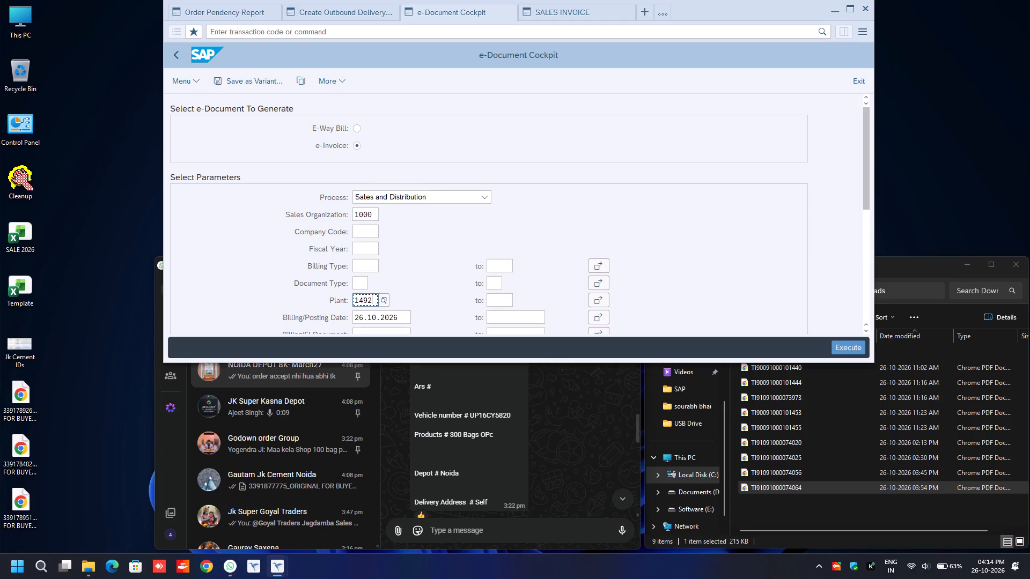
{"action": "key", "text": "ctrl+a"}
{"action": "type", "text": "1071"}
{"action": "key", "text": "Return"}
{"action": "key", "text": "F8"}
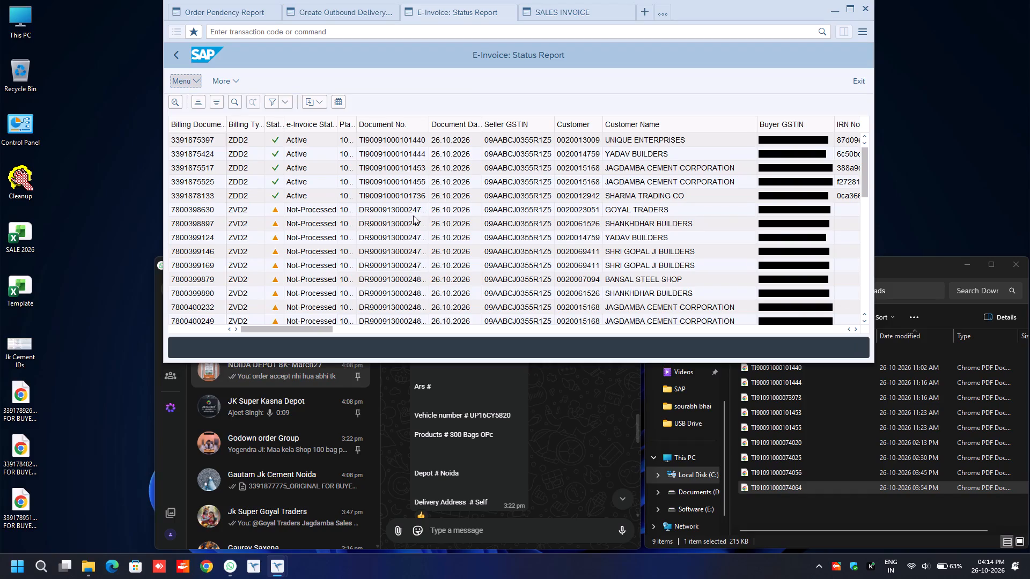
{"action": "left_click", "coordinate": [480, 197]}
{"action": "scroll", "coordinate": [480, 197], "scroll_direction": "up", "scroll_amount": 2}
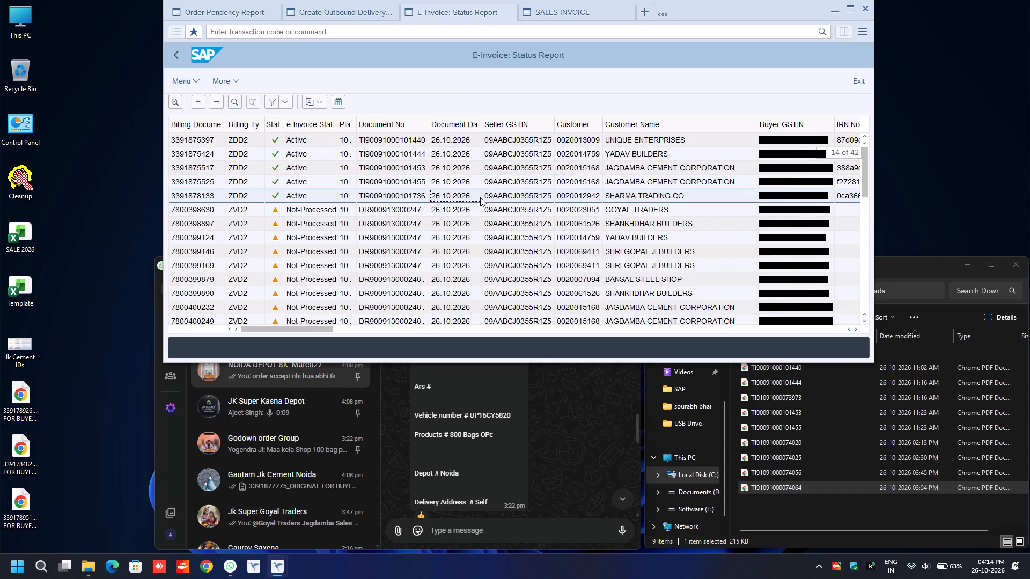
{"action": "left_click_drag", "start_coordinate": [288, 327], "coordinate": [778, 324]}
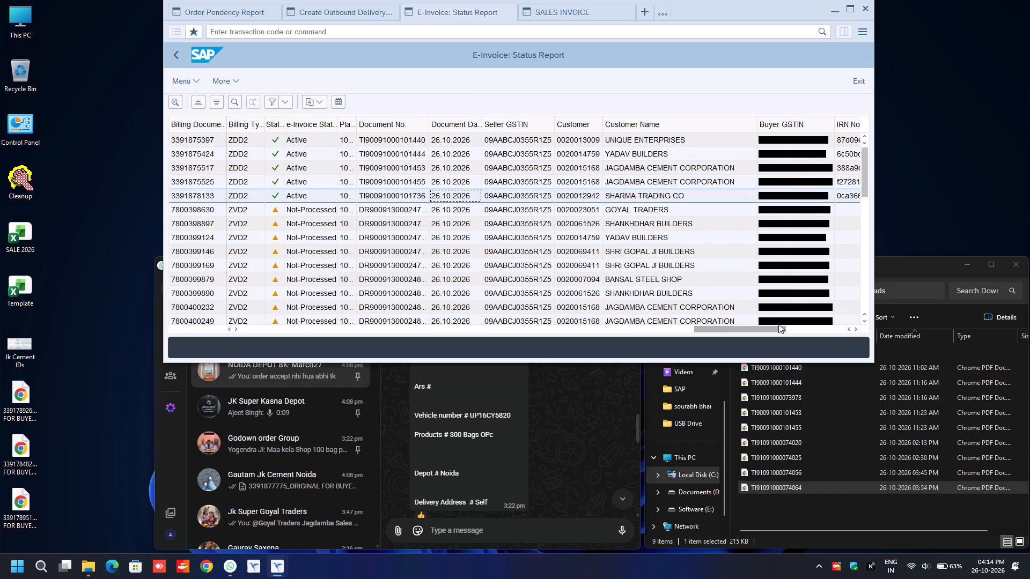
{"action": "left_click_drag", "start_coordinate": [778, 324], "coordinate": [859, 325]}
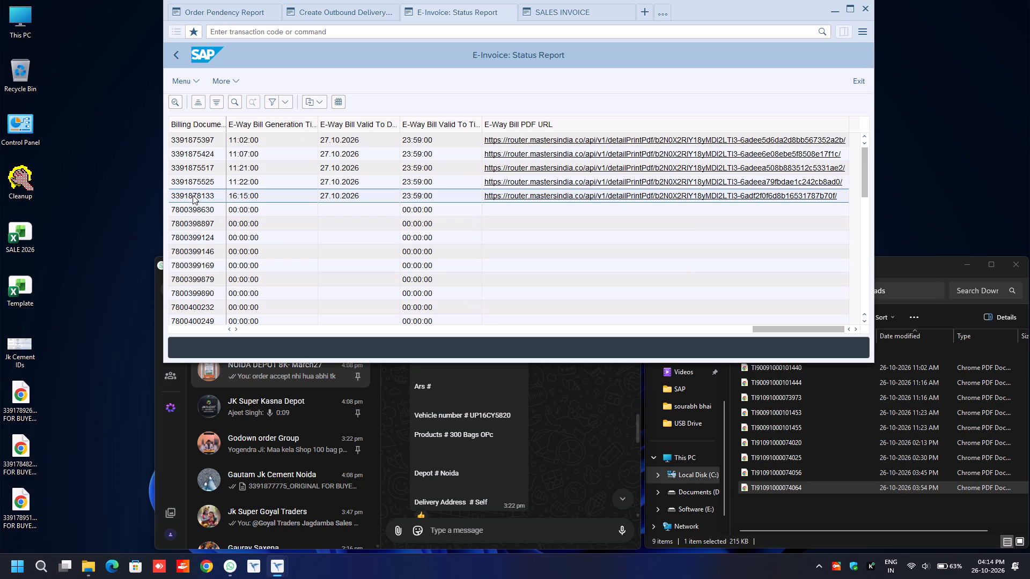
{"action": "left_click", "coordinate": [193, 196]}
{"action": "key", "text": "ctrl+y"}
{"action": "key", "text": "ctrl+c"}
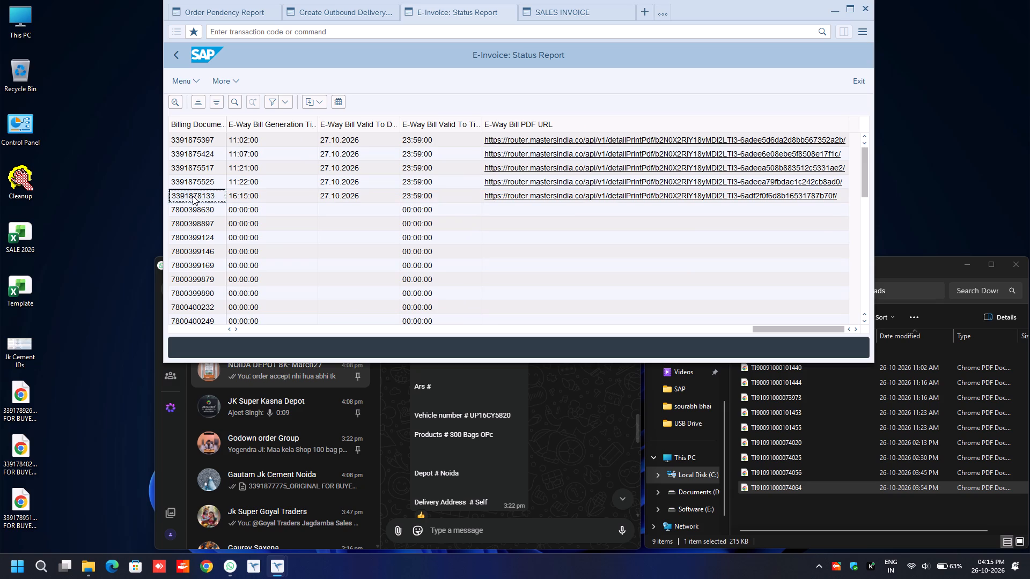
{"action": "left_click", "coordinate": [548, 9]}
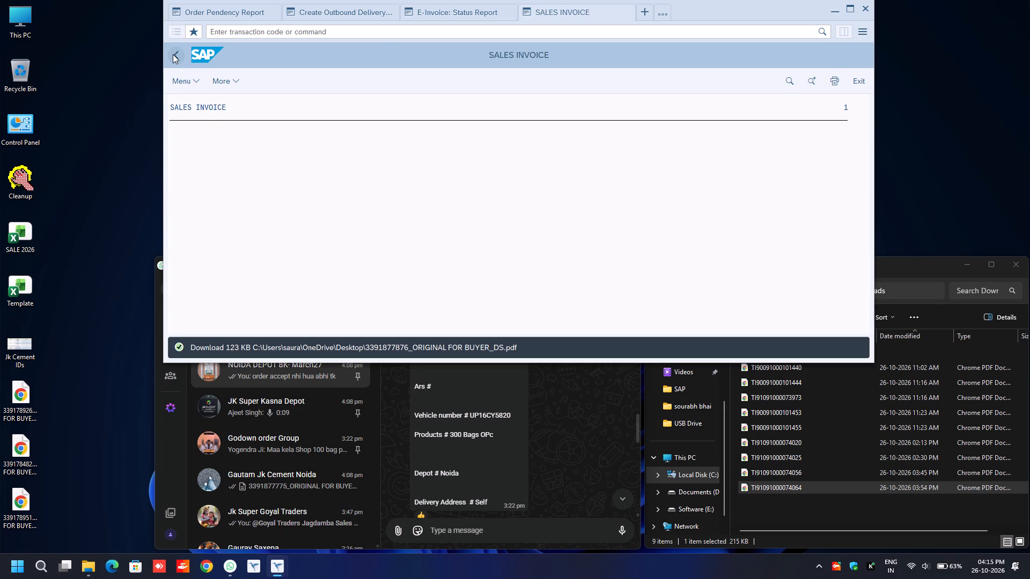
{"action": "left_click", "coordinate": [173, 54]}
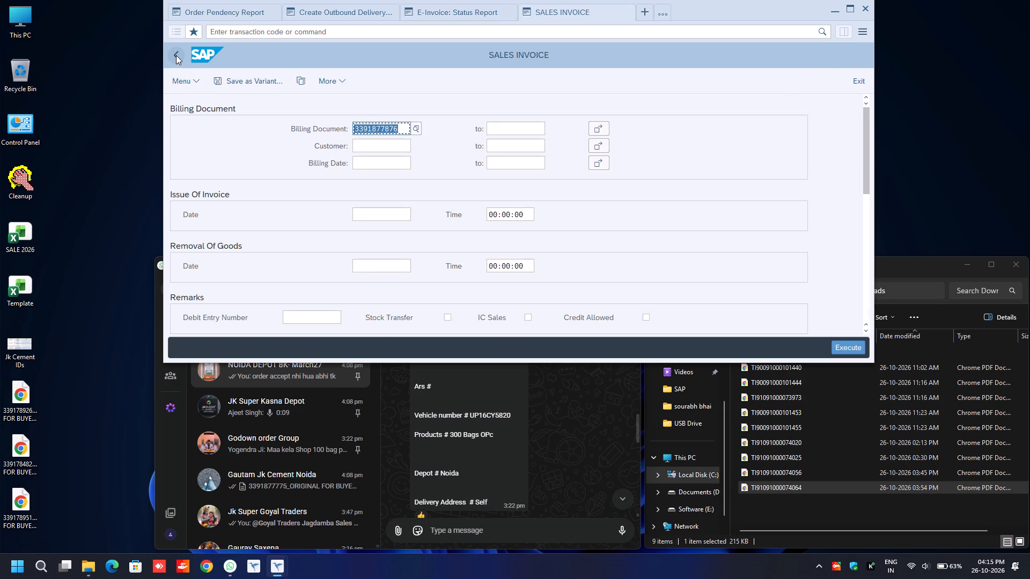
{"action": "key", "text": "ctrl+v"}
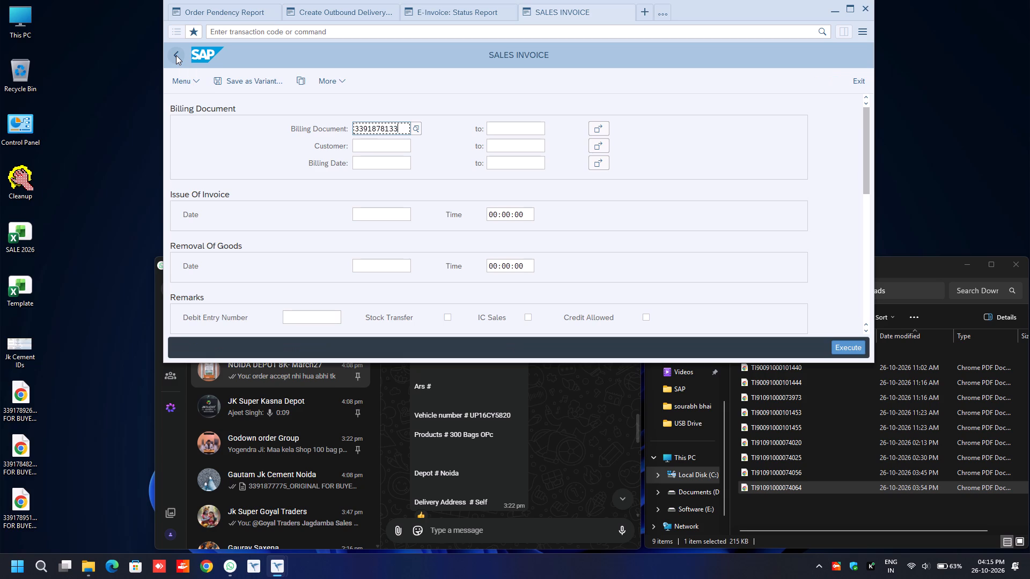
{"action": "key", "text": "F8"}
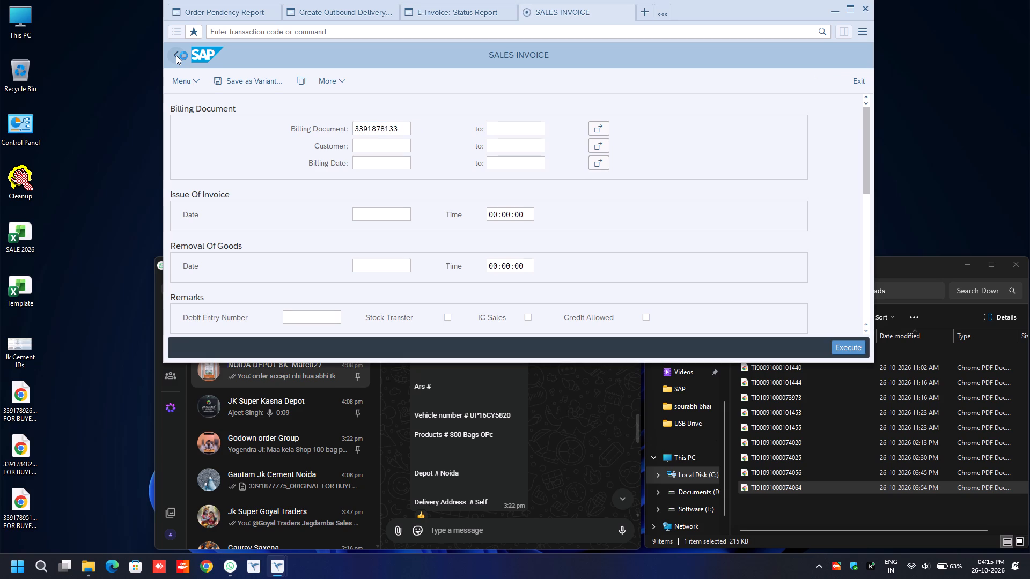
{"action": "key", "text": "space"}
{"action": "key", "text": "Return"}
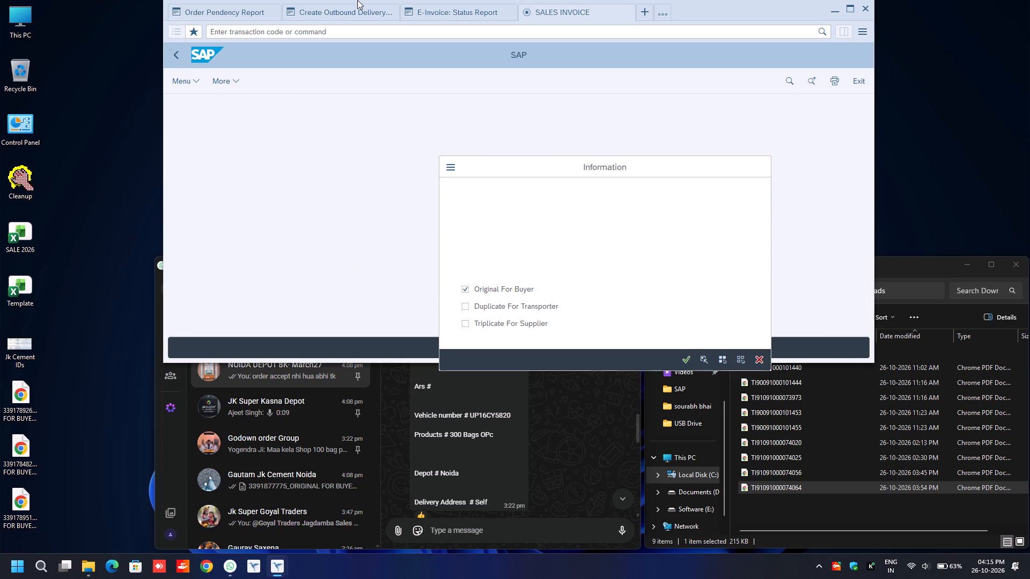
{"action": "left_click", "coordinate": [465, 12]}
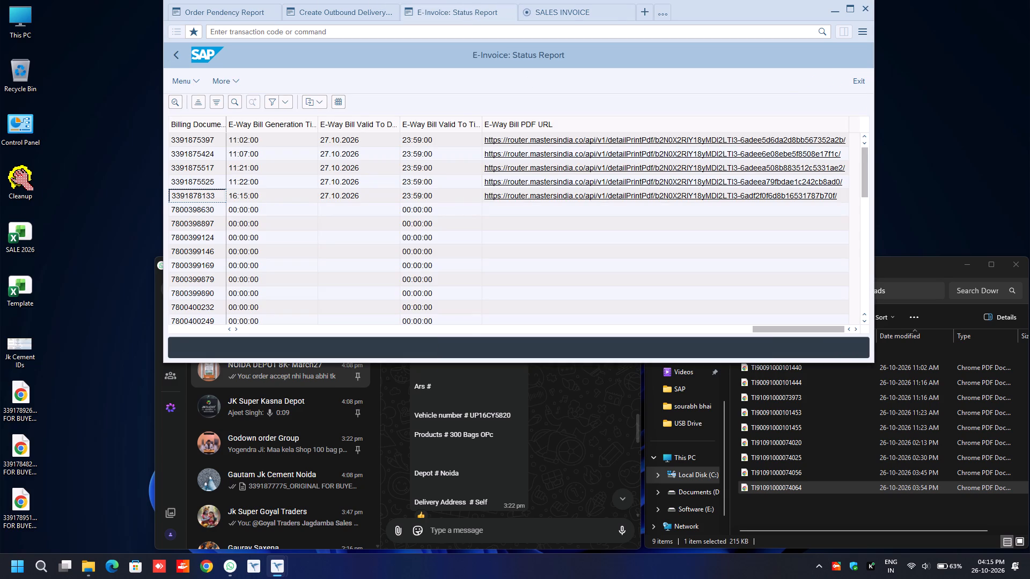
{"action": "left_click", "coordinate": [603, 197]}
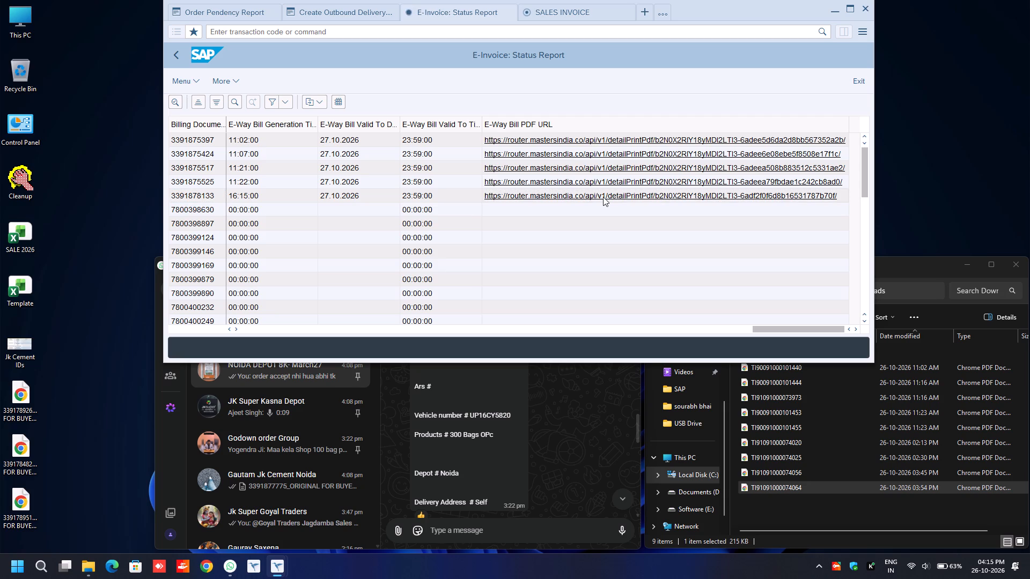
{"action": "key", "text": "Left"}
{"action": "key", "text": "Return"}
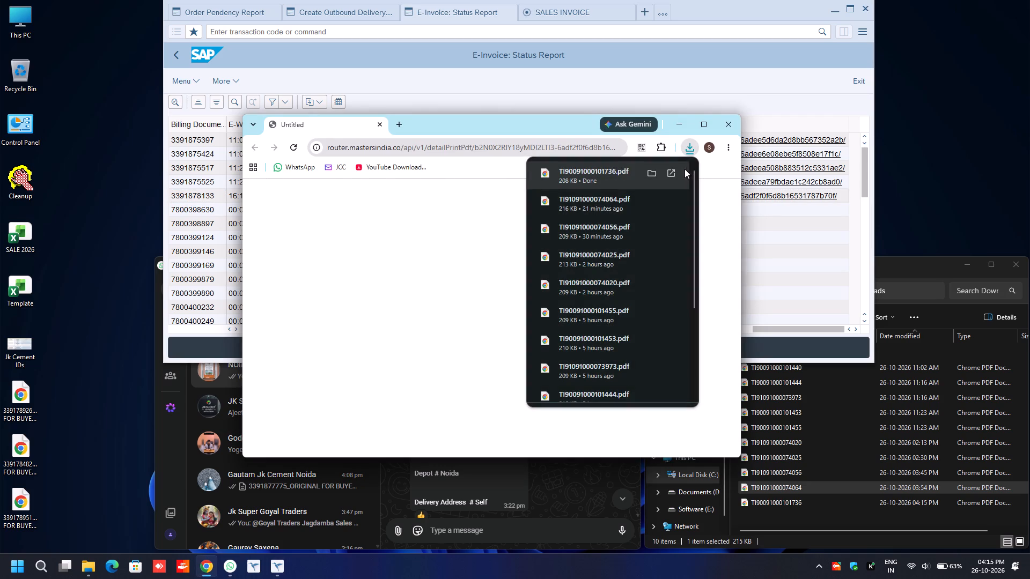
{"action": "left_click", "coordinate": [654, 171]}
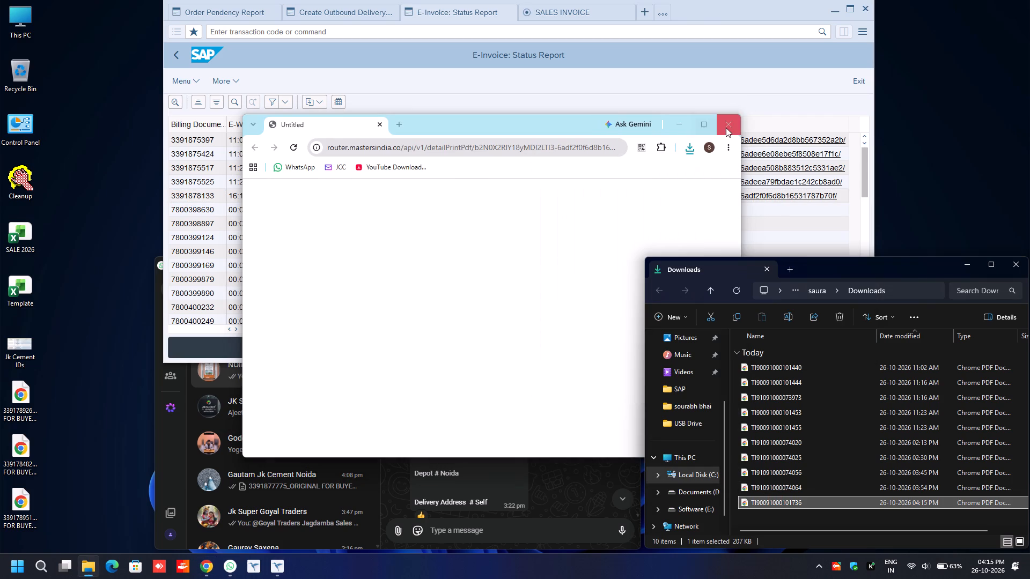
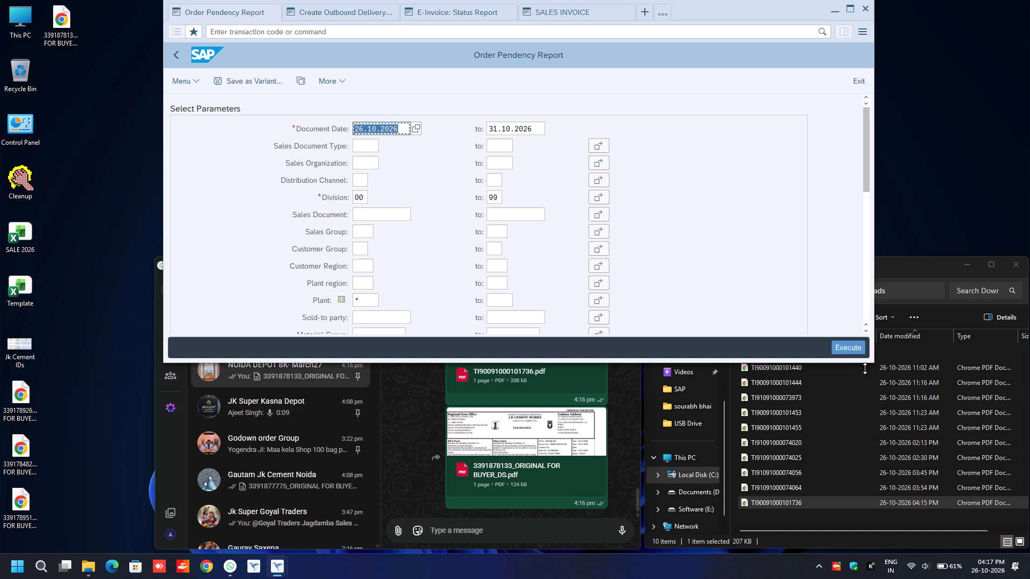
Run the Order Pendency Report for document dates 26.10.2026 to 31.10.2026, divisions 00 to 99, across all plants.
{"action": "left_click", "coordinate": [852, 349]}
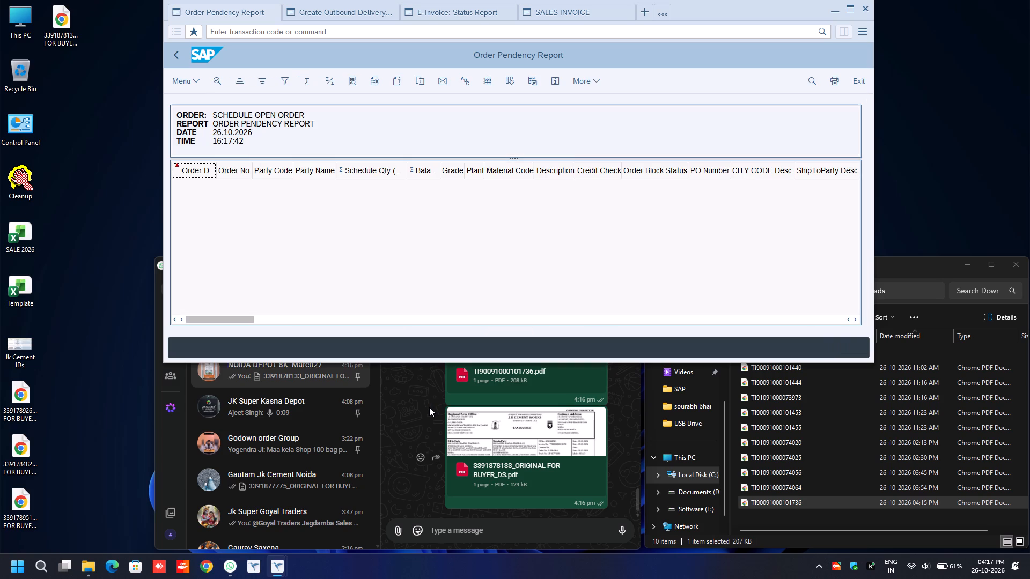
{"action": "left_click", "coordinate": [480, 242]}
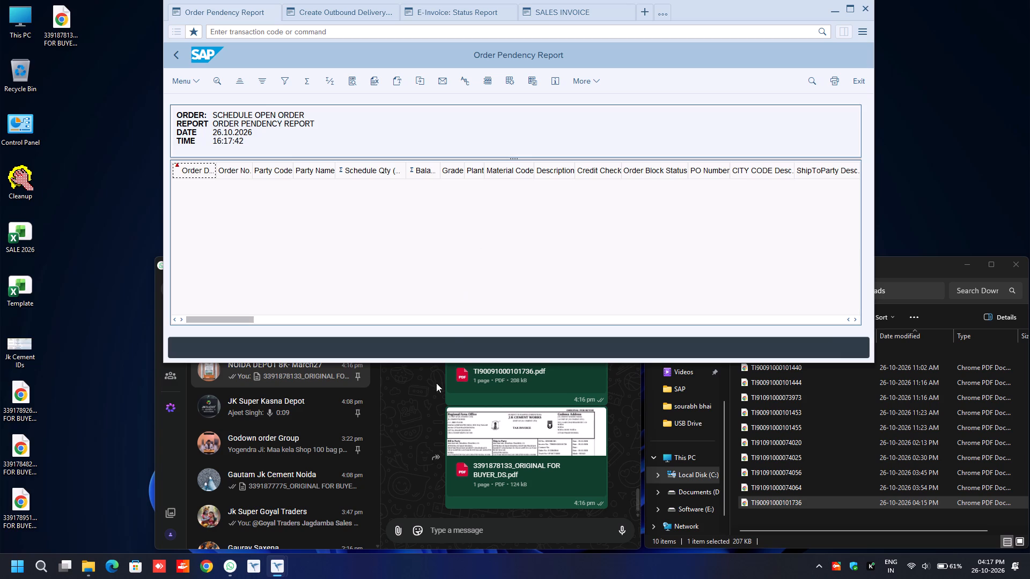
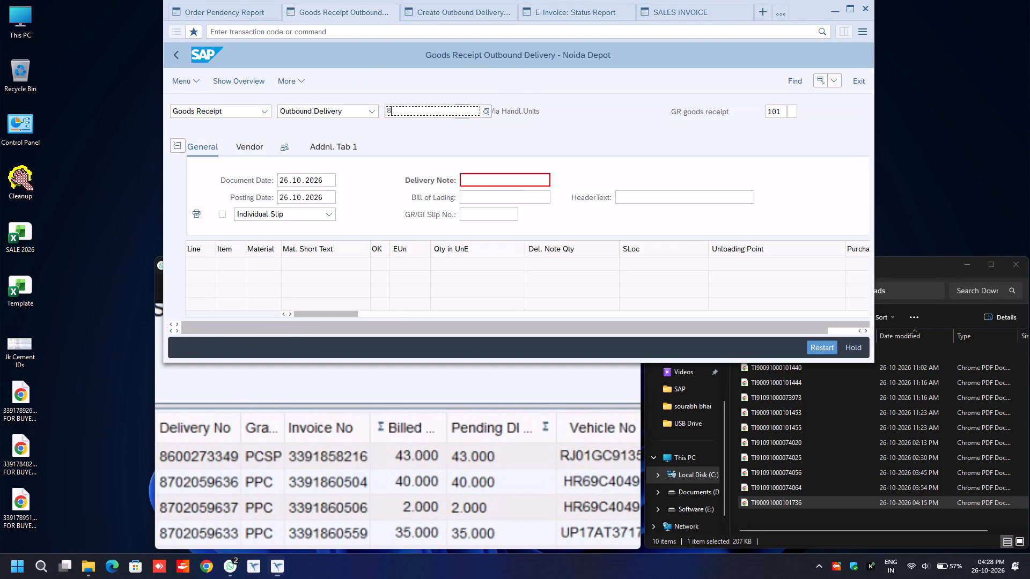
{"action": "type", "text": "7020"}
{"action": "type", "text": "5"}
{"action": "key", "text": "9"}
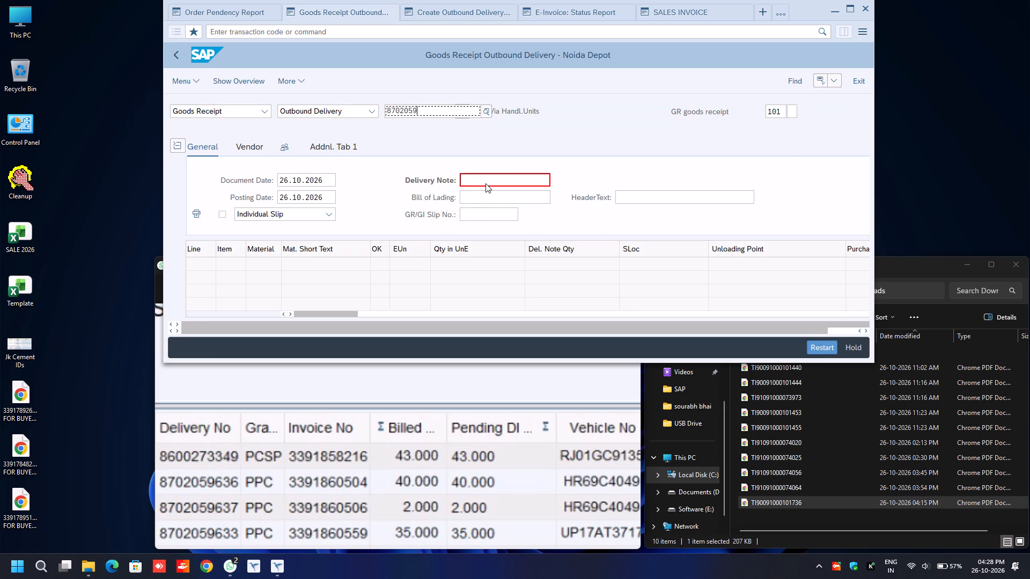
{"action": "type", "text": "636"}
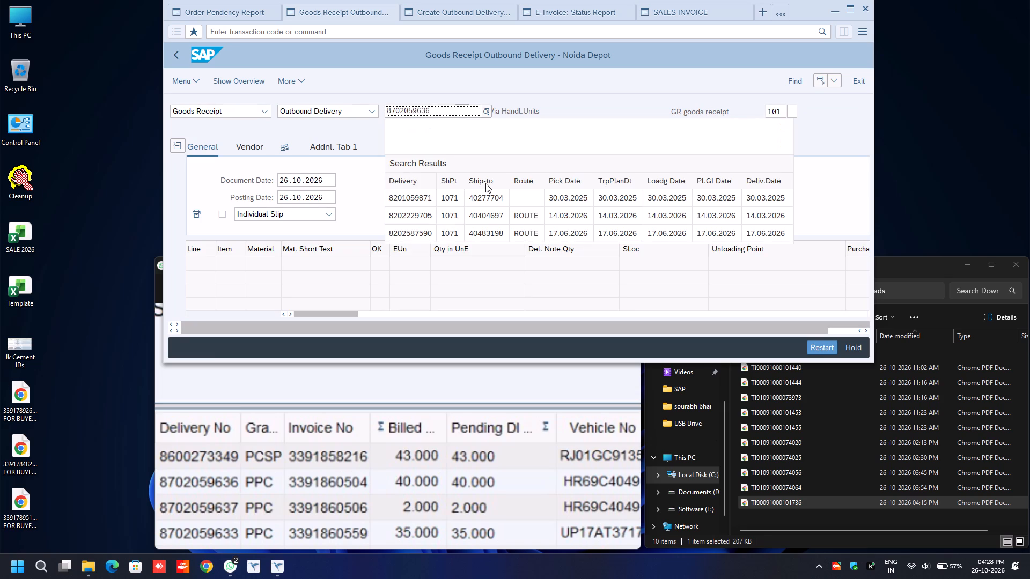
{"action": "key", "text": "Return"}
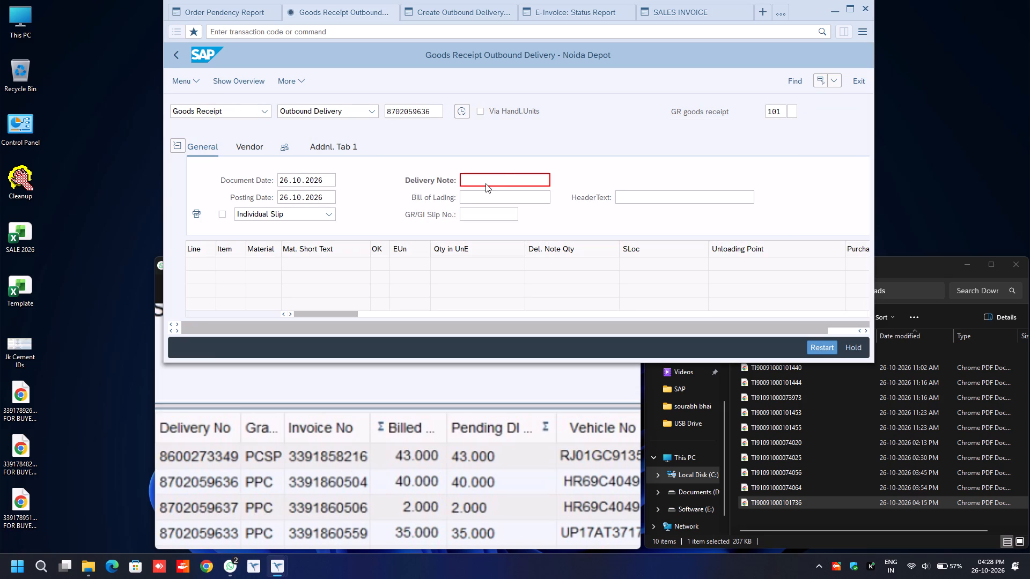
{"action": "scroll", "coordinate": [452, 221], "scroll_direction": "down", "scroll_amount": 5}
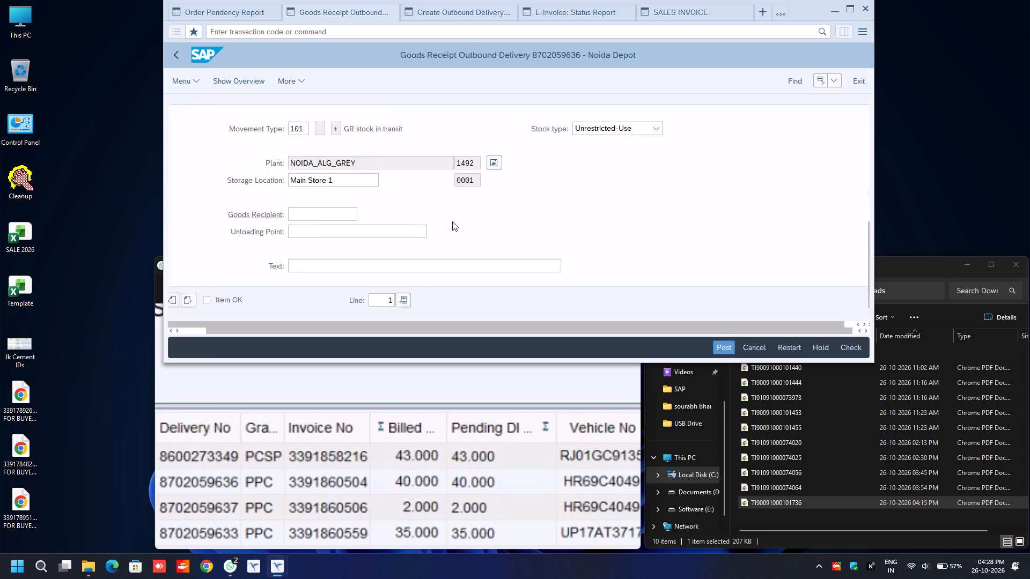
{"action": "left_click", "coordinate": [195, 301]}
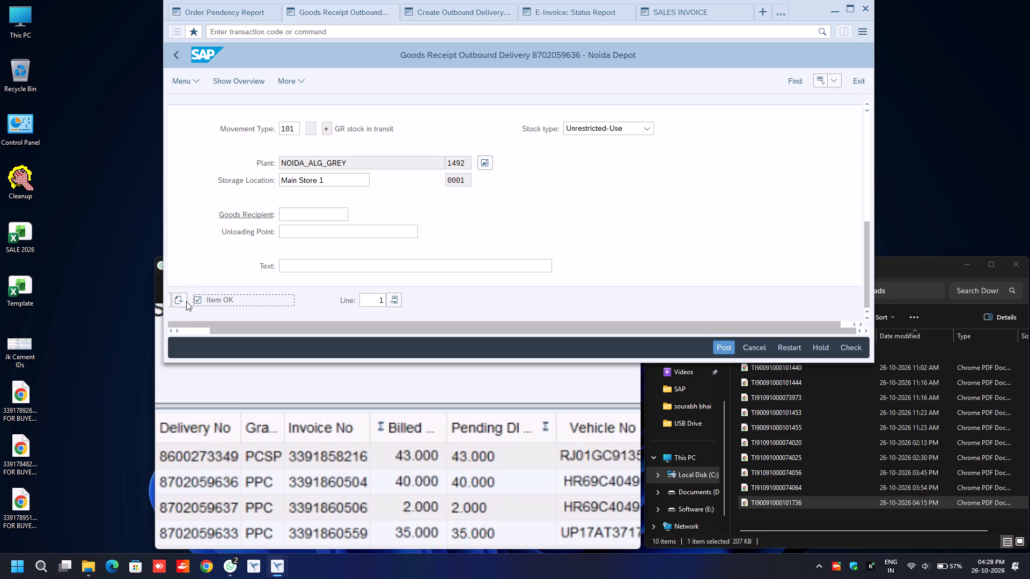
{"action": "left_click", "coordinate": [183, 301]}
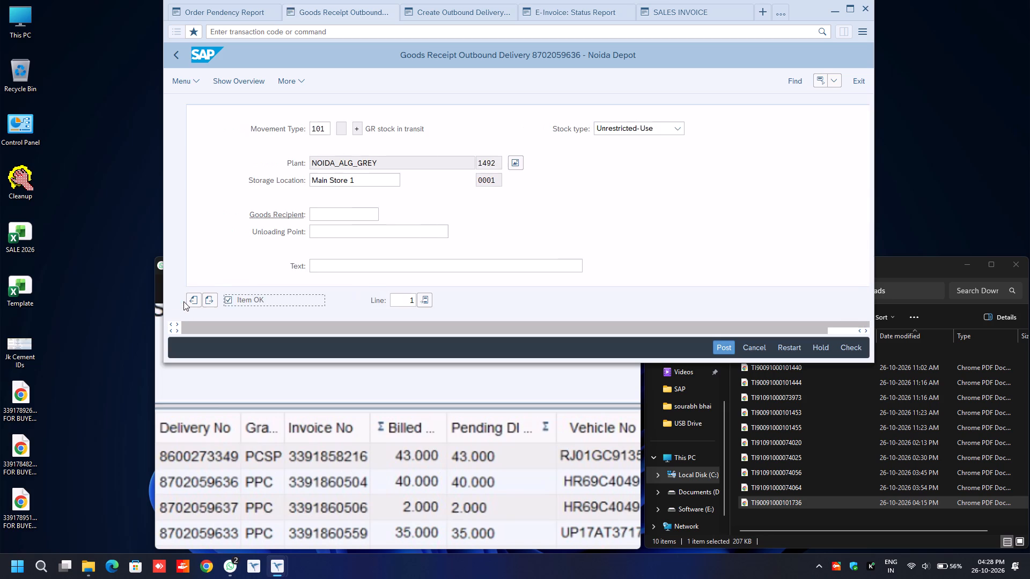
{"action": "key", "text": "ctrl+s"}
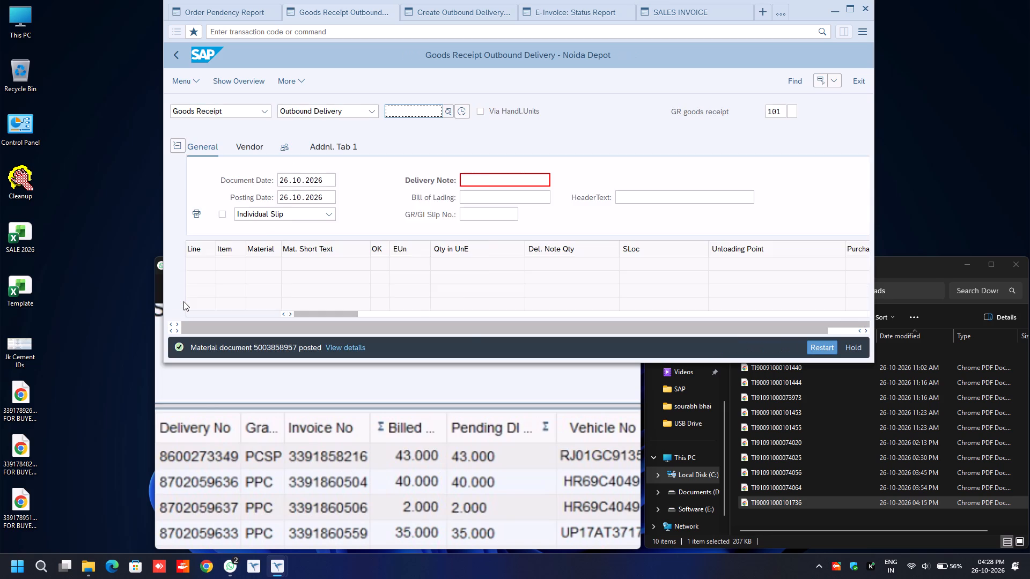
{"action": "key", "text": "BackSpace"}
{"action": "key", "text": "Down"}
{"action": "key", "text": "Return"}
{"action": "key", "text": "BackSpace"}
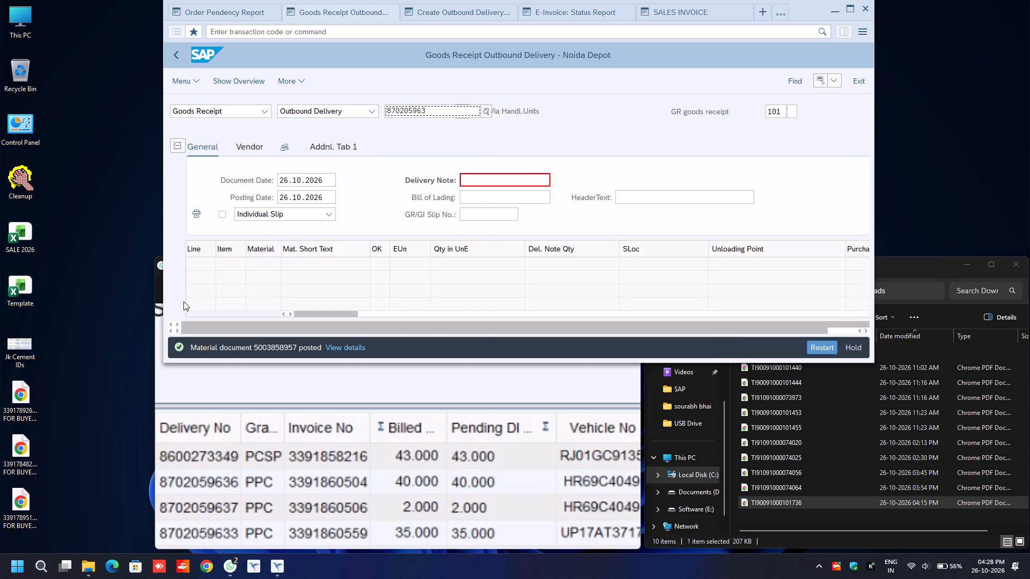
{"action": "key", "text": "7"}
{"action": "key", "text": "Return"}
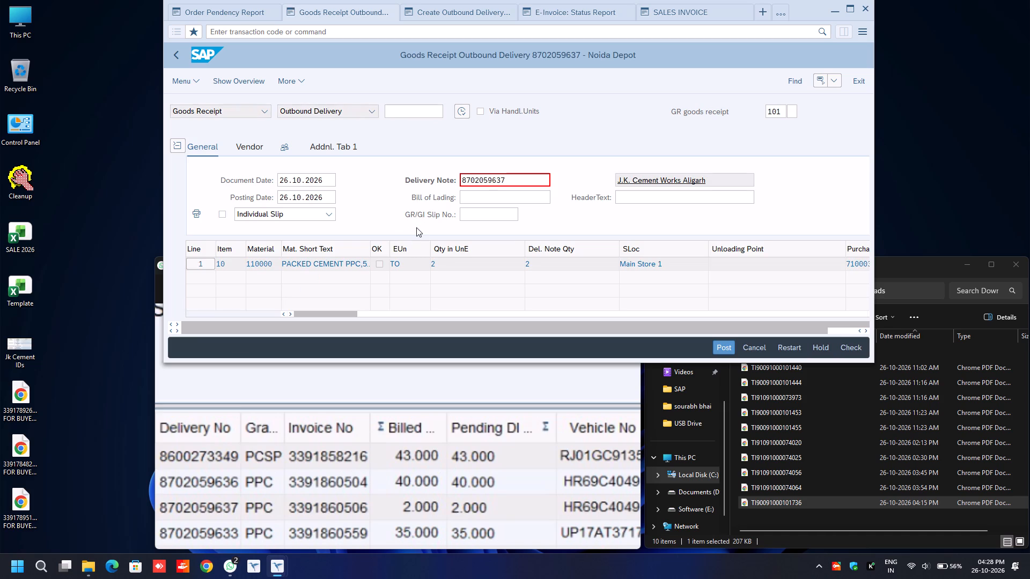
{"action": "scroll", "coordinate": [416, 227], "scroll_direction": "down", "scroll_amount": 3}
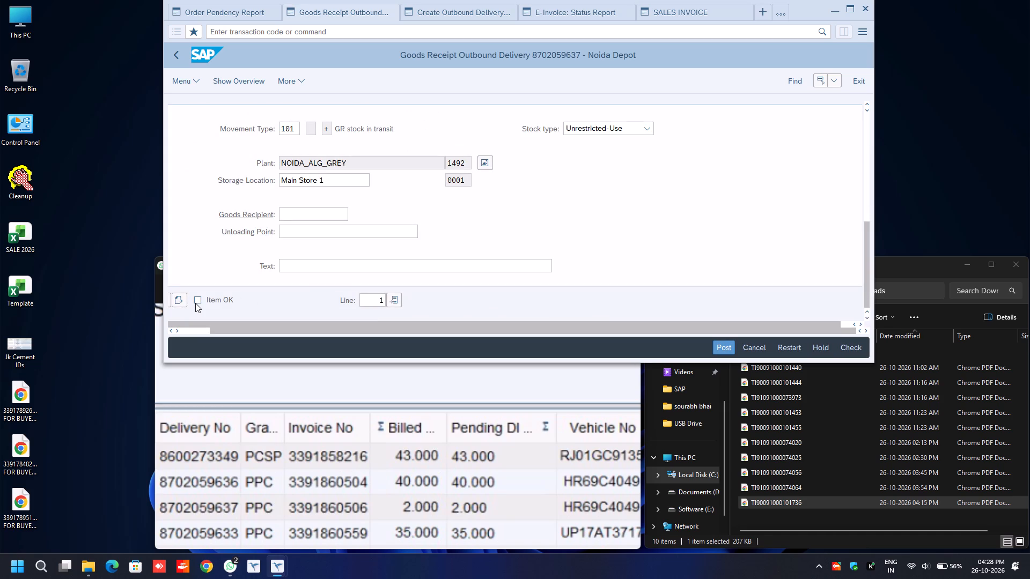
{"action": "left_click", "coordinate": [195, 303]}
{"action": "left_click", "coordinate": [179, 300]}
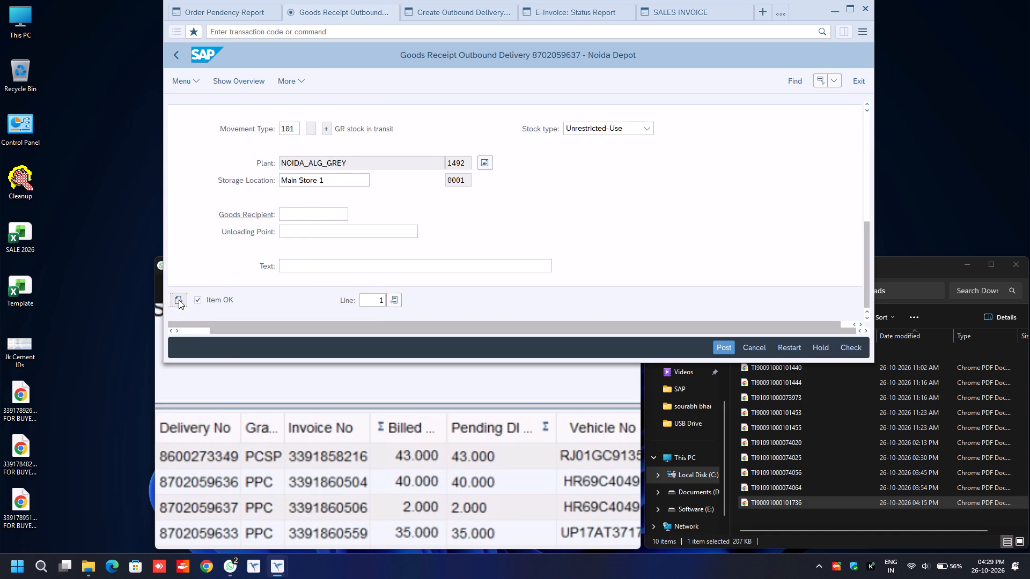
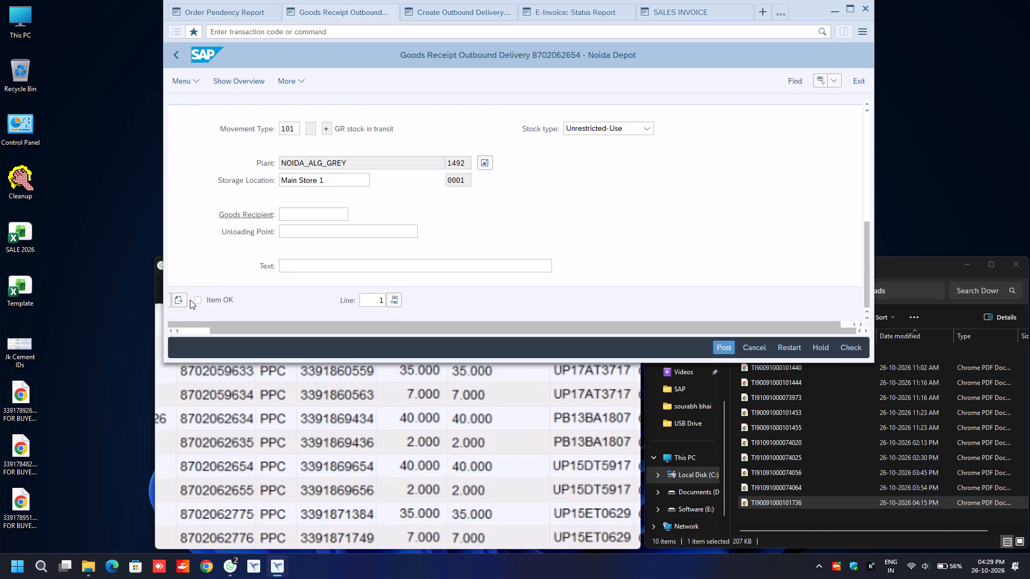
{"action": "left_click", "coordinate": [194, 300]}
{"action": "left_click", "coordinate": [178, 300]}
{"action": "key", "text": "ctrl+s"}
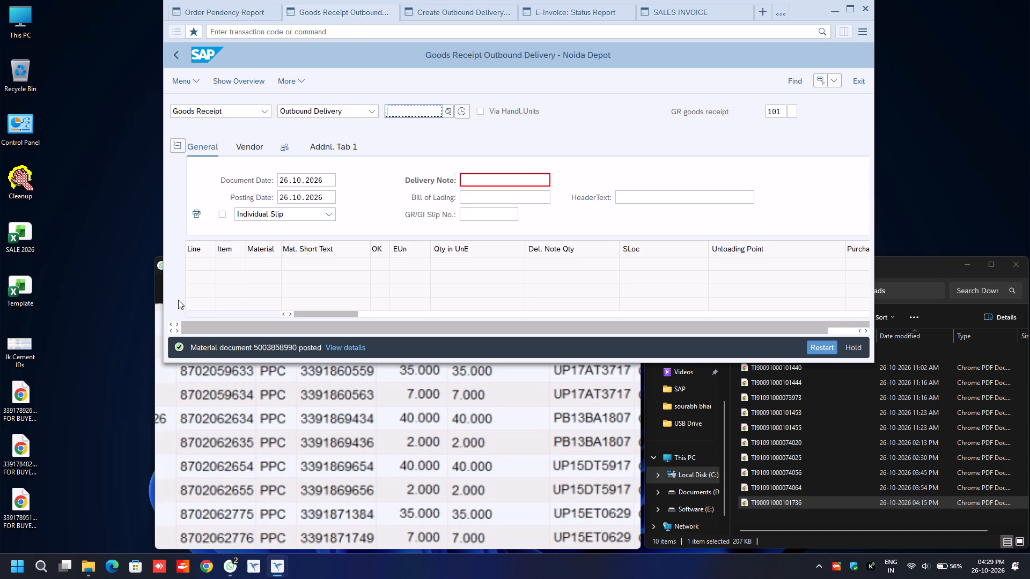
{"action": "key", "text": "BackSpace"}
{"action": "key", "text": "Down"}
{"action": "key", "text": "Return"}
{"action": "key", "text": "BackSpace"}
{"action": "key", "text": "5"}
{"action": "key", "text": "Return"}
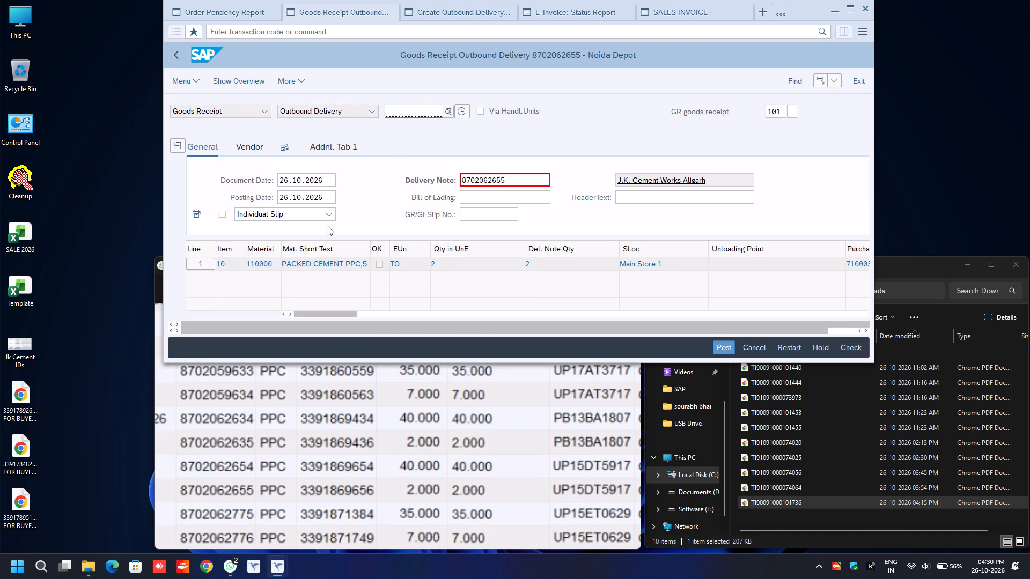
{"action": "scroll", "coordinate": [328, 226], "scroll_direction": "down", "scroll_amount": 3}
{"action": "left_click", "coordinate": [195, 301]}
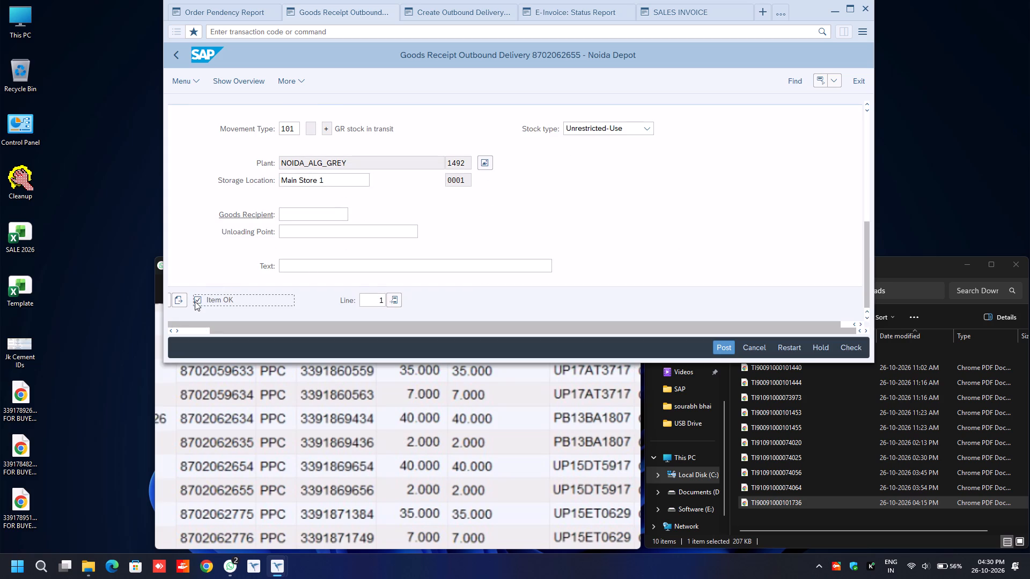
{"action": "left_click", "coordinate": [180, 301]}
{"action": "key", "text": "ctrl+s"}
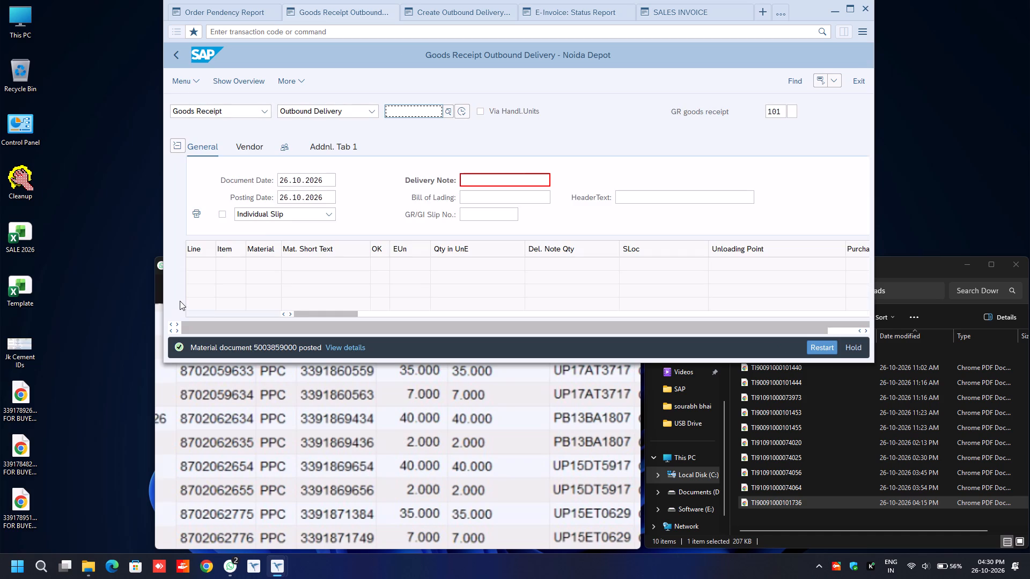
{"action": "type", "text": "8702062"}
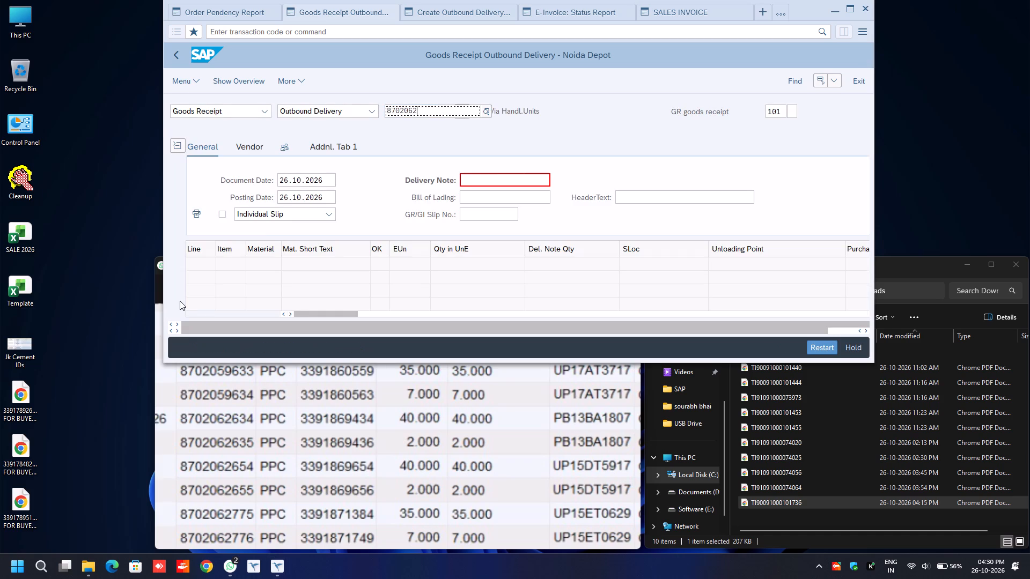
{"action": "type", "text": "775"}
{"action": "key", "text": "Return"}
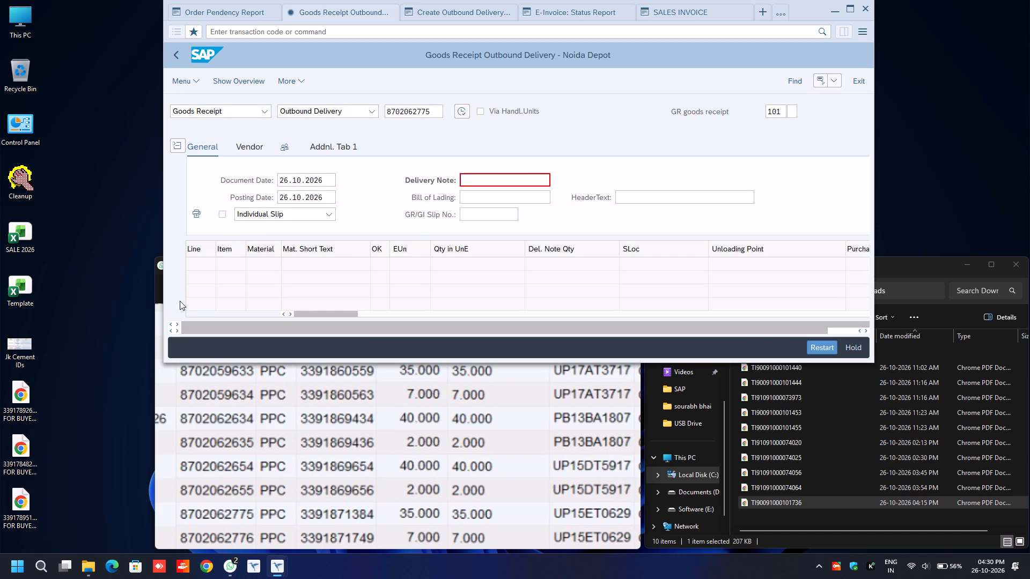
{"action": "left_click", "coordinate": [409, 237]}
{"action": "scroll", "coordinate": [409, 237], "scroll_direction": "down", "scroll_amount": 1}
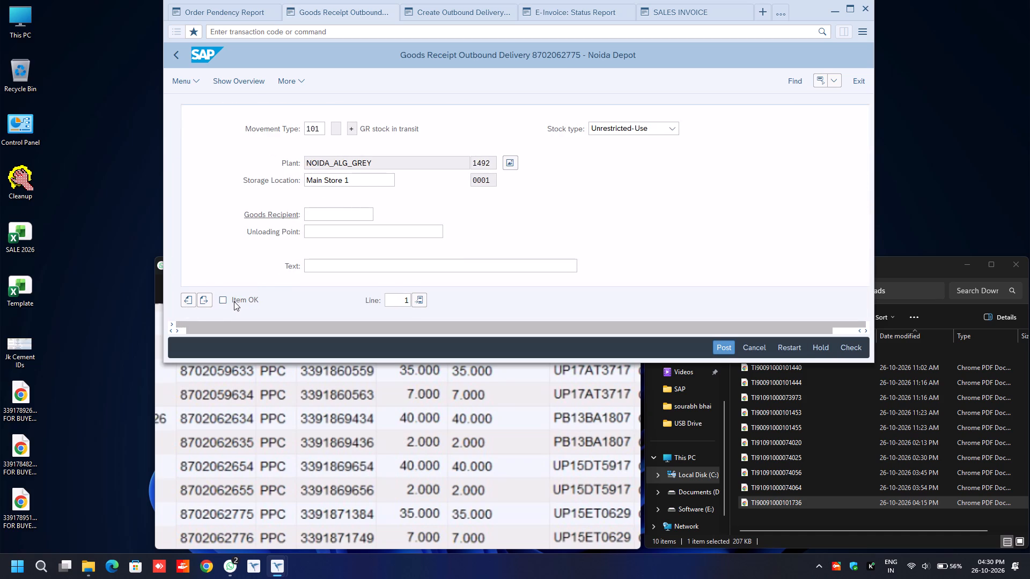
{"action": "left_click", "coordinate": [224, 300]}
{"action": "left_click", "coordinate": [207, 300]}
{"action": "key", "text": "ctrl+s"}
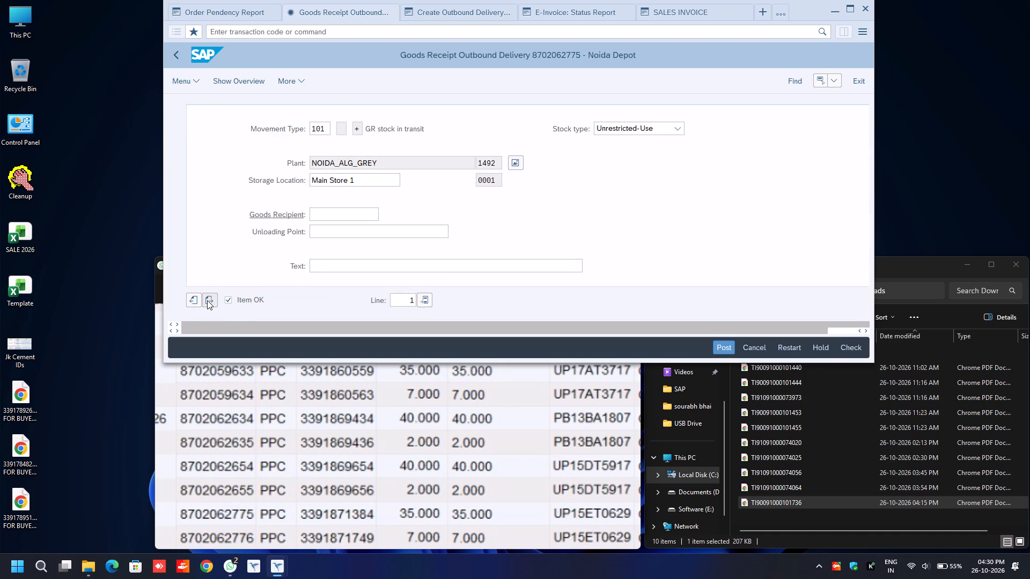
Begin entering the next outbound delivery for goods receipt.
{"action": "key", "text": "BackSpace"}
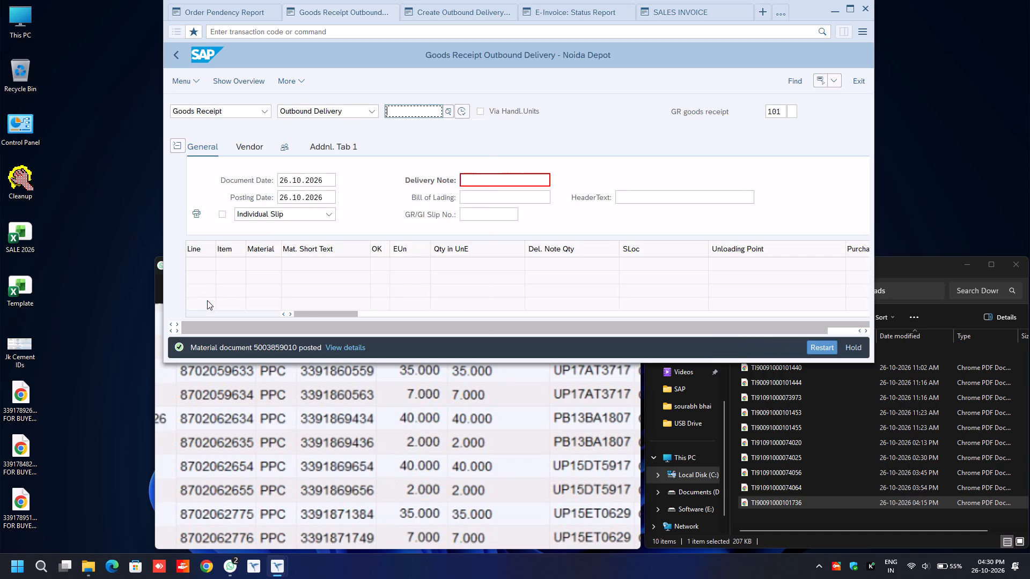
{"action": "key", "text": "Down"}
{"action": "key", "text": "Return"}
{"action": "key", "text": "BackSpace"}
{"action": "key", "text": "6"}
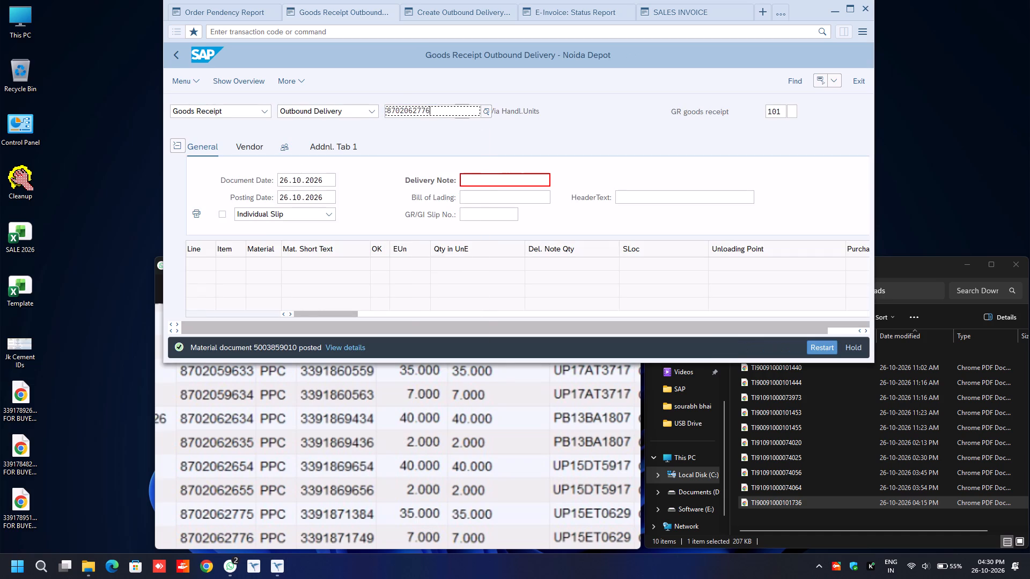
{"action": "key", "text": "Return"}
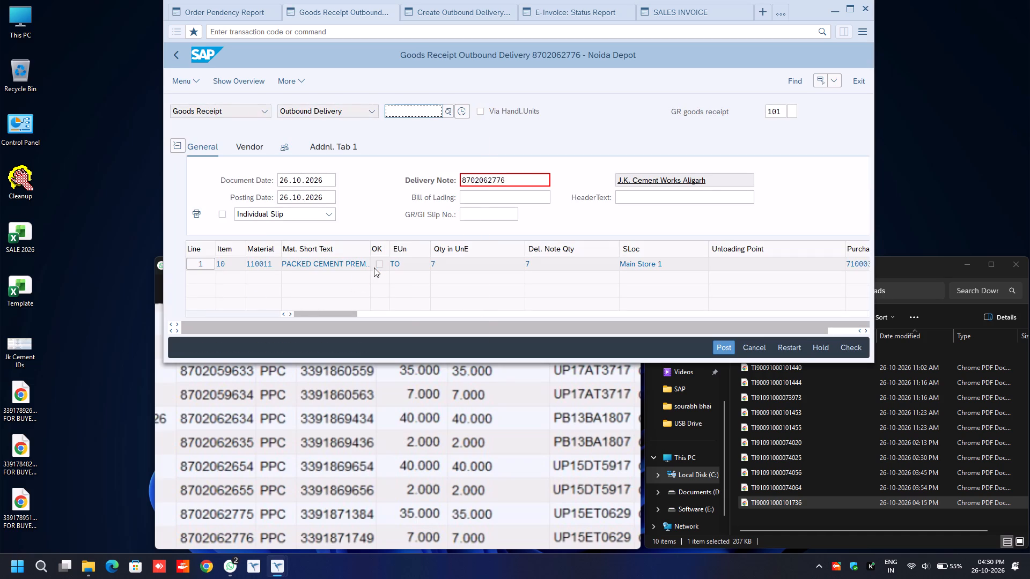
Mark the delivery's packed cement item on line 1 as Item OK and close its detail data.
{"action": "scroll", "coordinate": [374, 268], "scroll_direction": "down", "scroll_amount": 2}
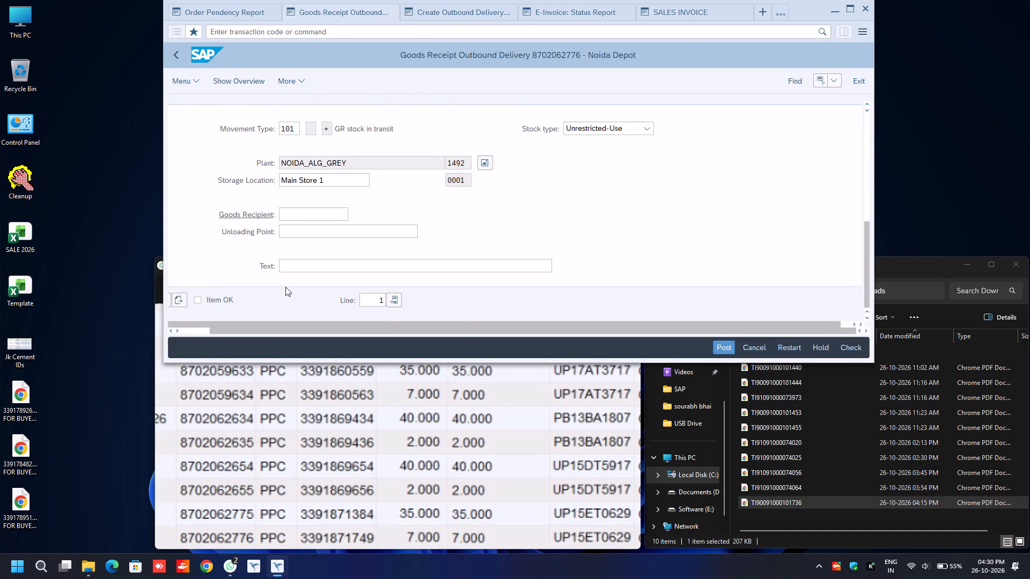
{"action": "left_click", "coordinate": [195, 302]}
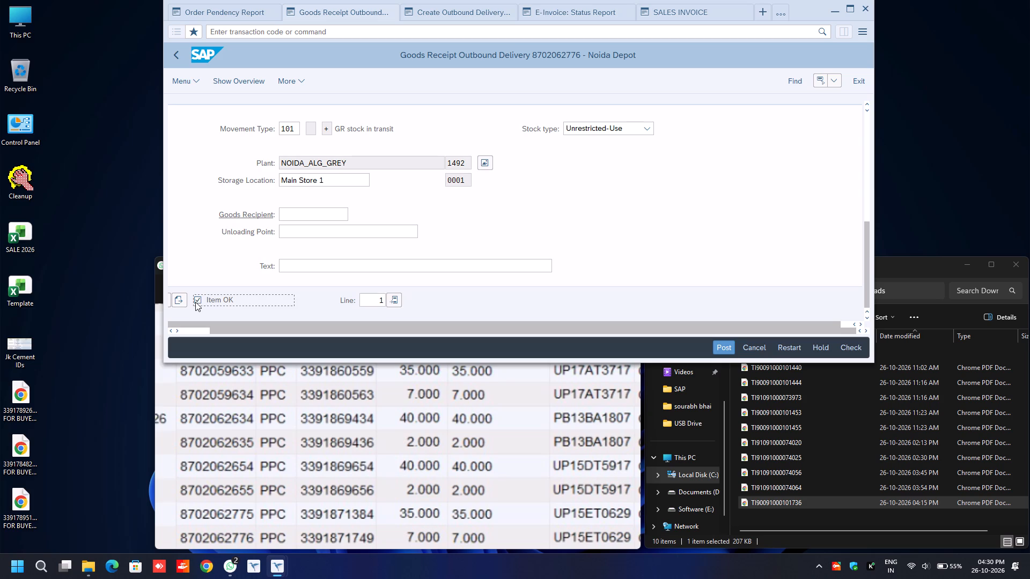
{"action": "left_click", "coordinate": [182, 301]}
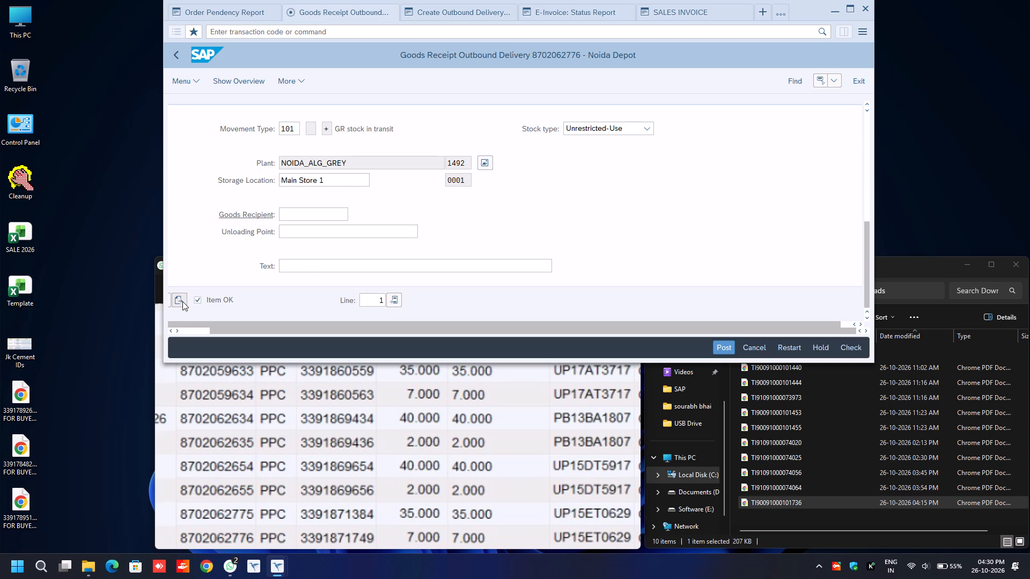
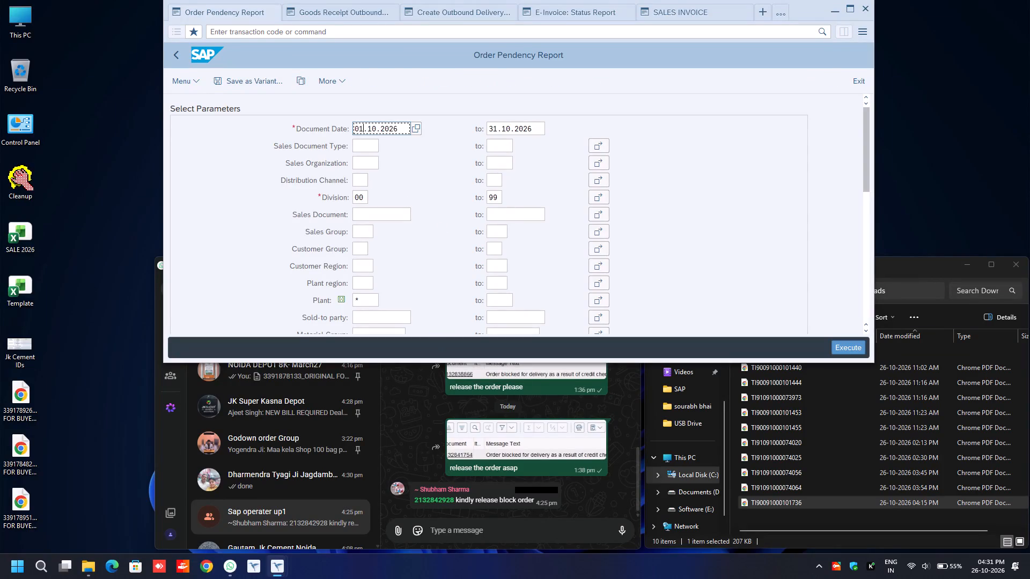
Run the Order Pendency Report for document dates 01.10.2026 to 31.10.2026, divisions 00 to 99, across all plants.
{"action": "key", "text": "F8"}
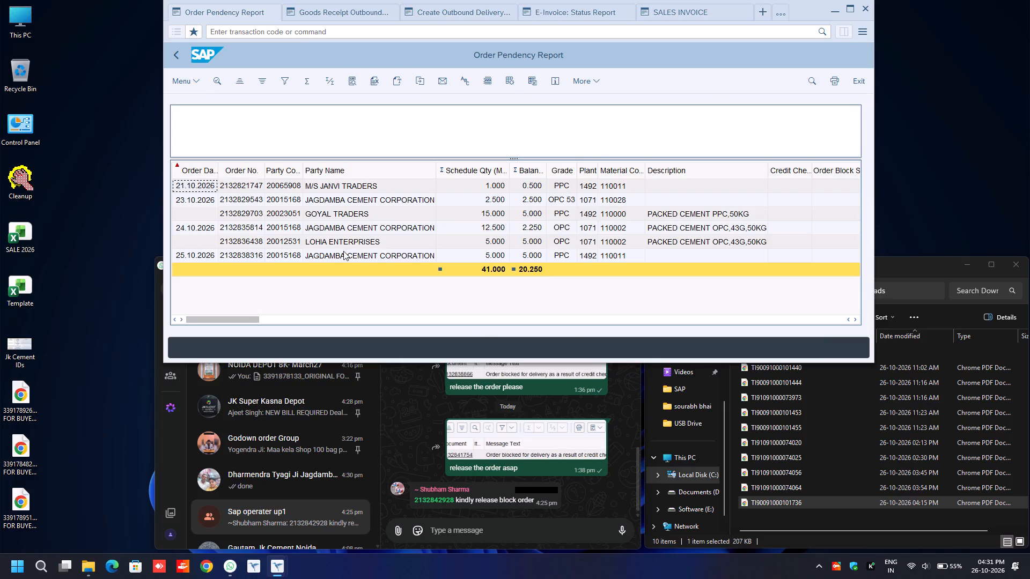
{"action": "left_click", "coordinate": [243, 183]}
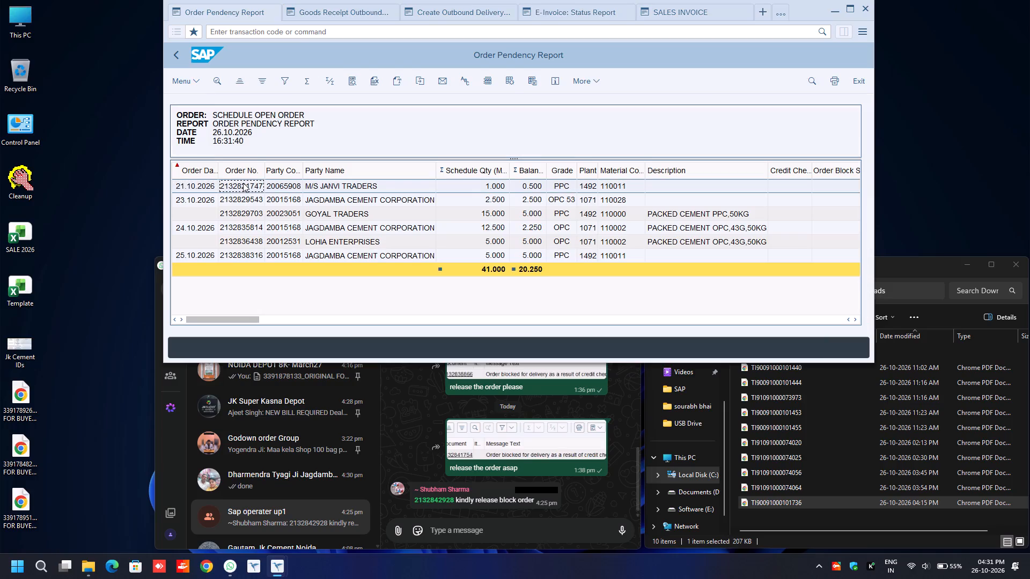
{"action": "key", "text": "ctrl+y"}
{"action": "key", "text": "shift+Down"}
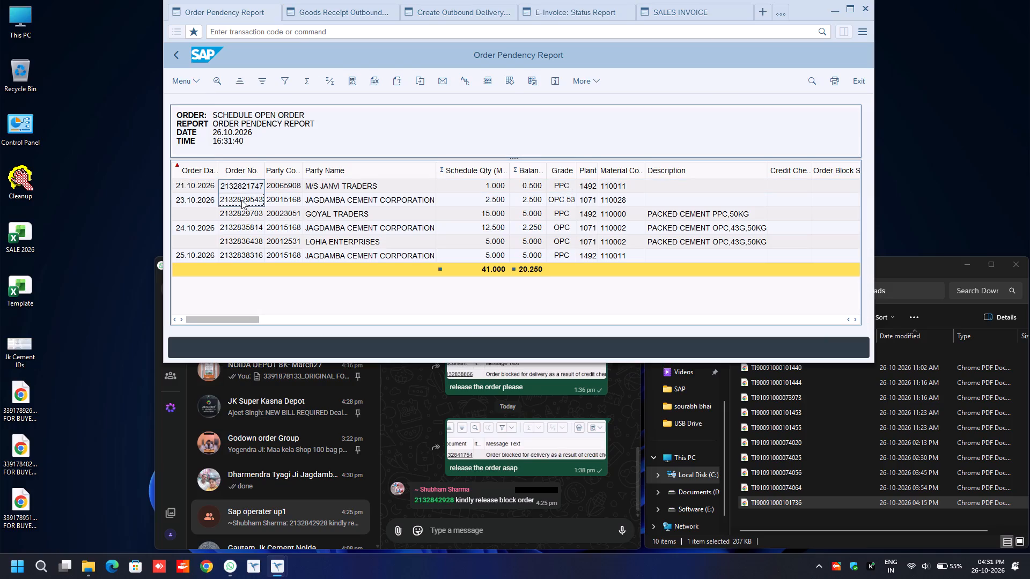
{"action": "key", "text": "shift+Down"}
{"action": "key", "text": "shift+Down"}
{"action": "key", "text": "shift+Down"}
{"action": "key", "text": "shift+Down"}
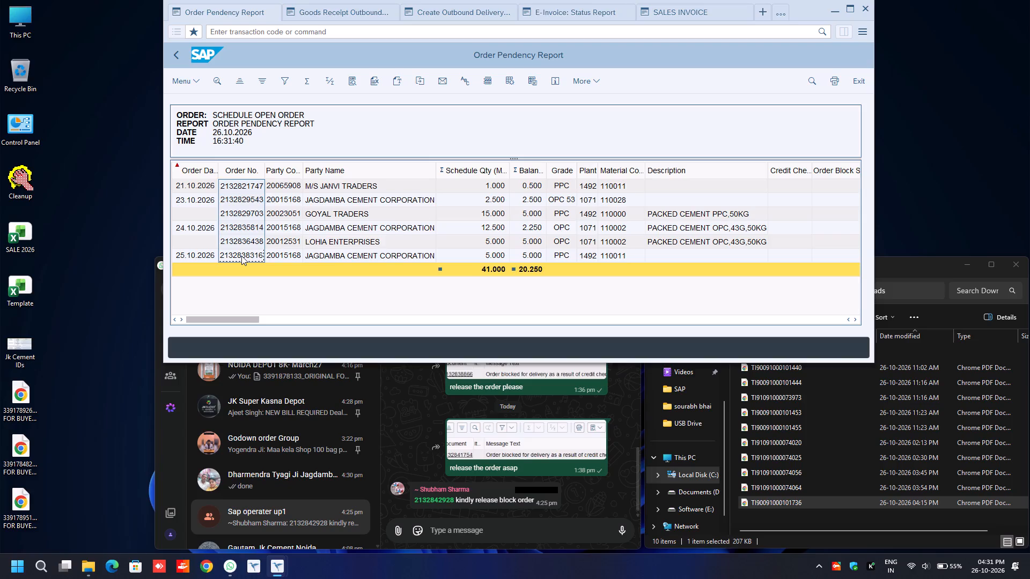
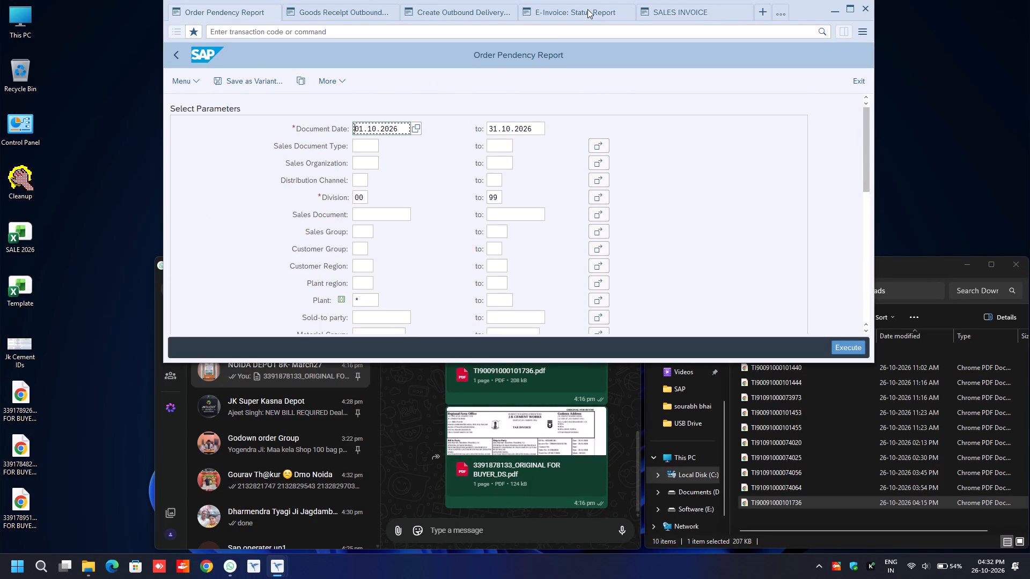
Set the document date range to start at 26.10.2026 and run the pendency report for schedule open orders.
{"action": "key", "text": "Delete"}
{"action": "key", "text": "Delete"}
{"action": "type", "text": "26"}
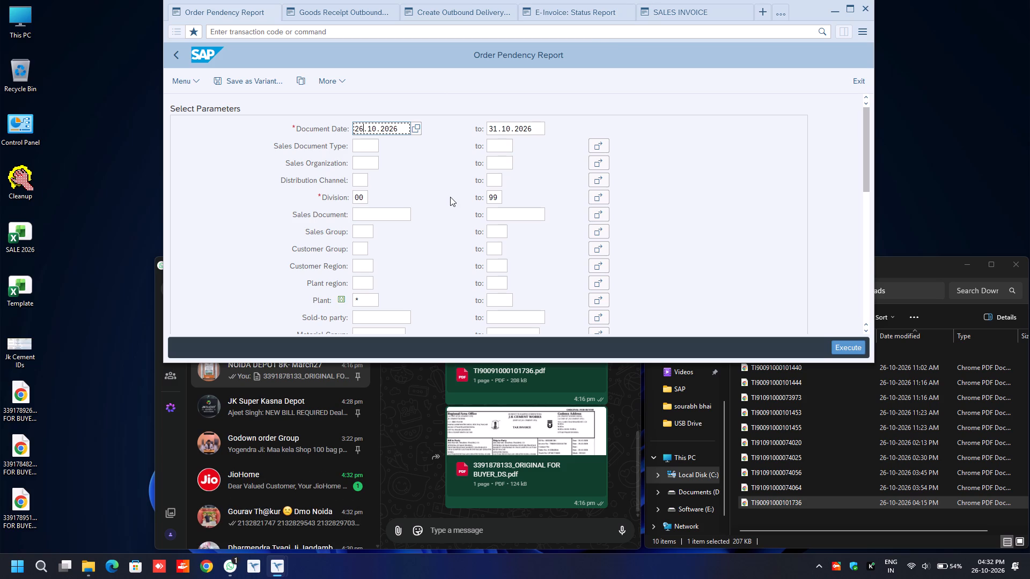
{"action": "scroll", "coordinate": [450, 197], "scroll_direction": "down", "scroll_amount": 15}
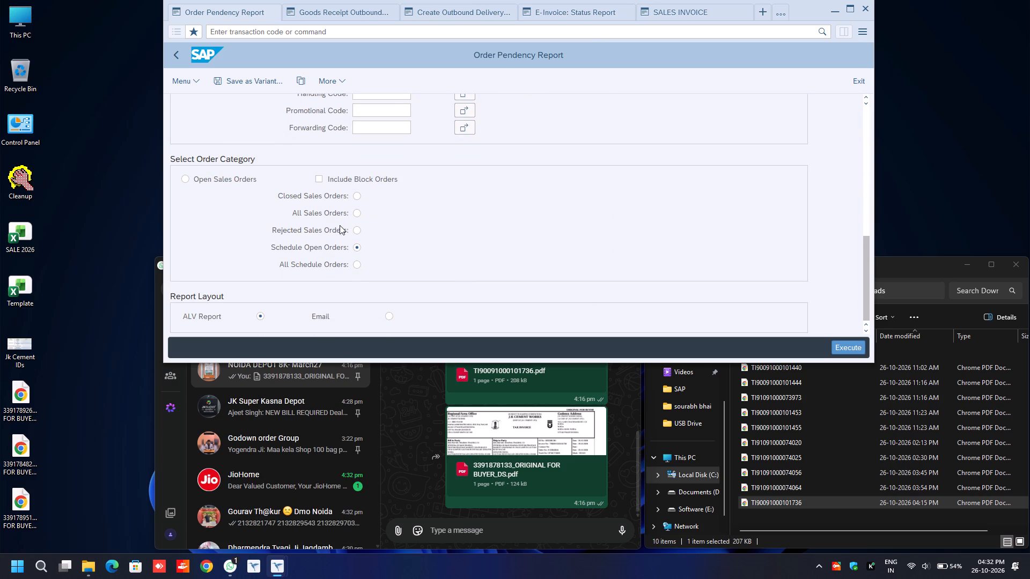
{"action": "scroll", "coordinate": [460, 227], "scroll_direction": "up", "scroll_amount": 6}
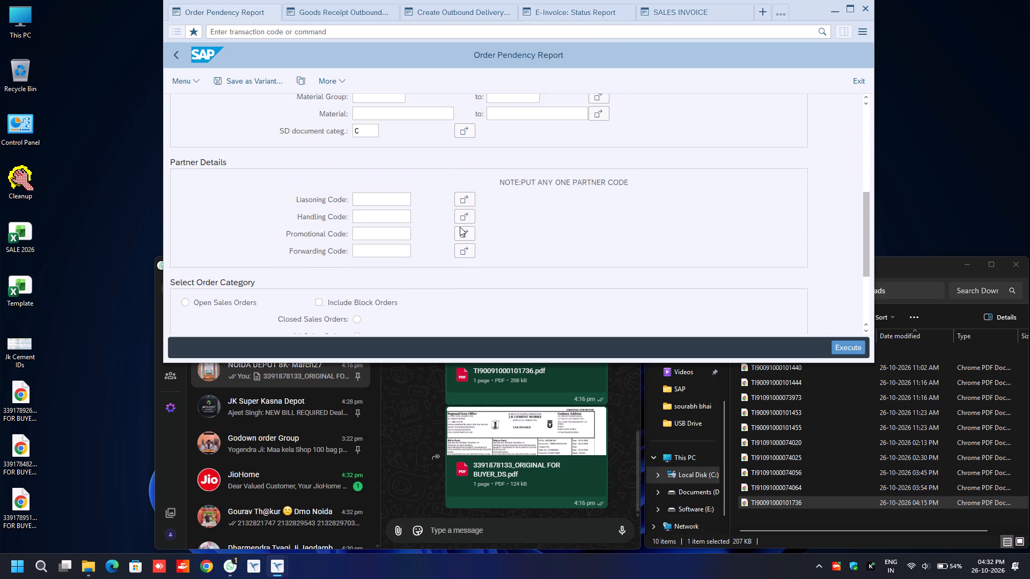
{"action": "scroll", "coordinate": [460, 227], "scroll_direction": "up", "scroll_amount": 6}
{"action": "scroll", "coordinate": [460, 227], "scroll_direction": "down", "scroll_amount": 1}
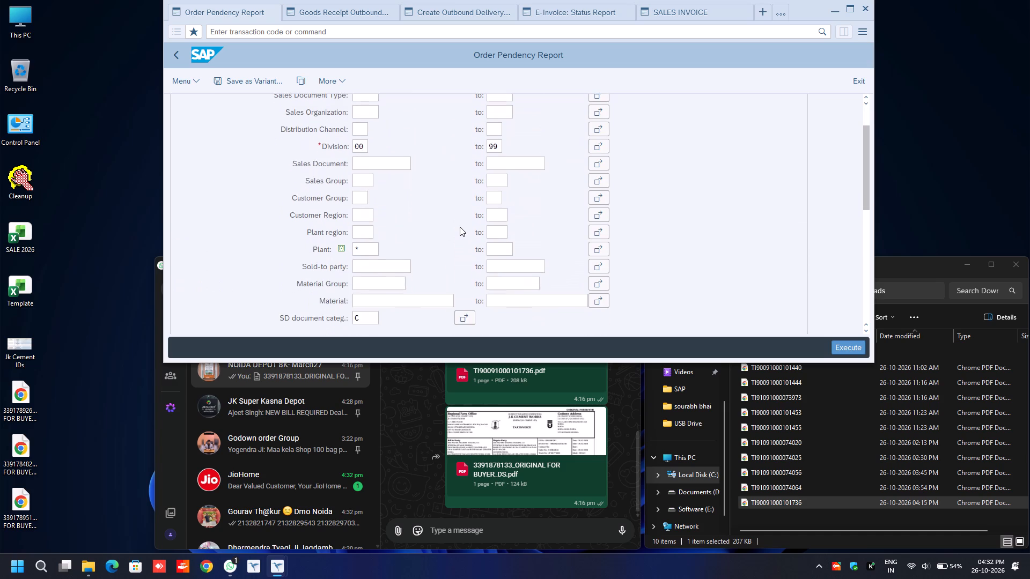
{"action": "scroll", "coordinate": [460, 227], "scroll_direction": "down", "scroll_amount": 12}
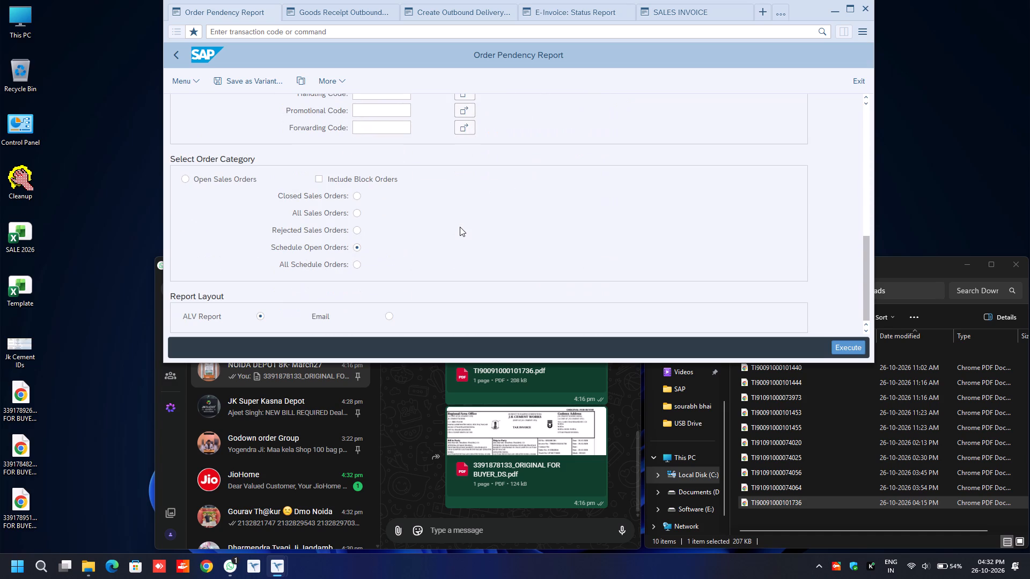
{"action": "scroll", "coordinate": [460, 227], "scroll_direction": "down", "scroll_amount": 2}
{"action": "key", "text": "F8"}
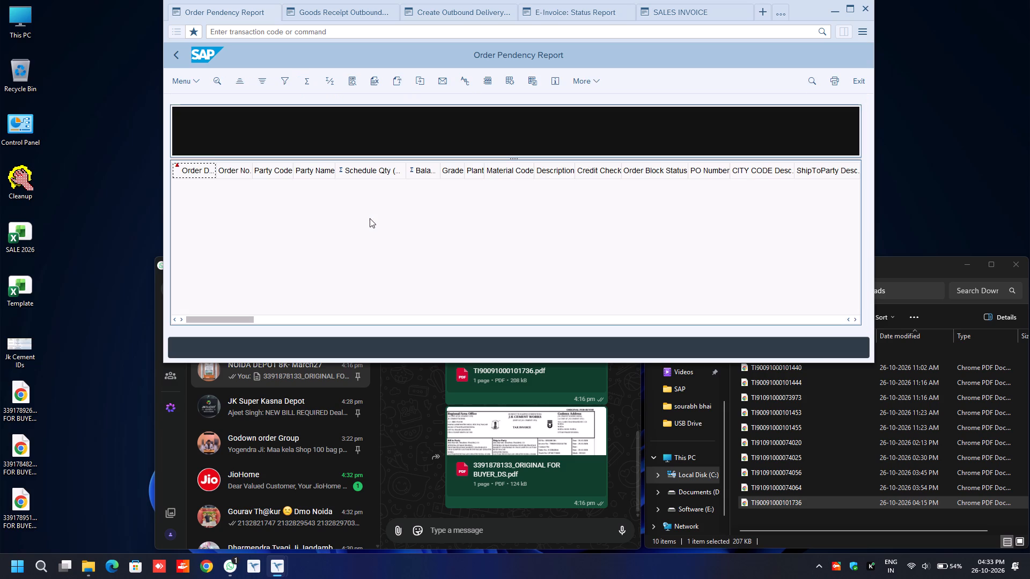
Return to the report selection, change the order category to Rejected Sales Orders, and run the report.
{"action": "left_click", "coordinate": [173, 55]}
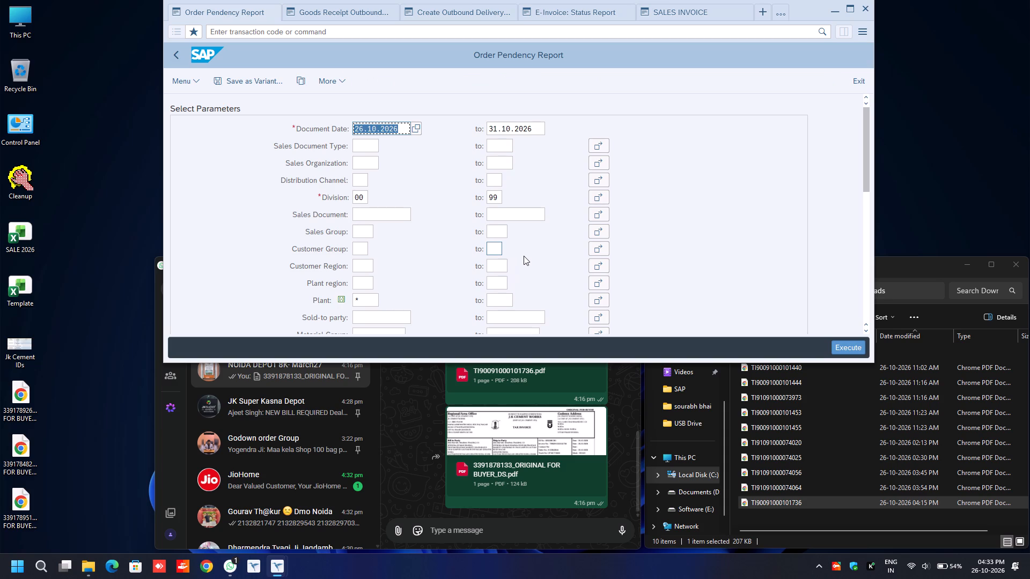
{"action": "scroll", "coordinate": [524, 256], "scroll_direction": "down", "scroll_amount": 6}
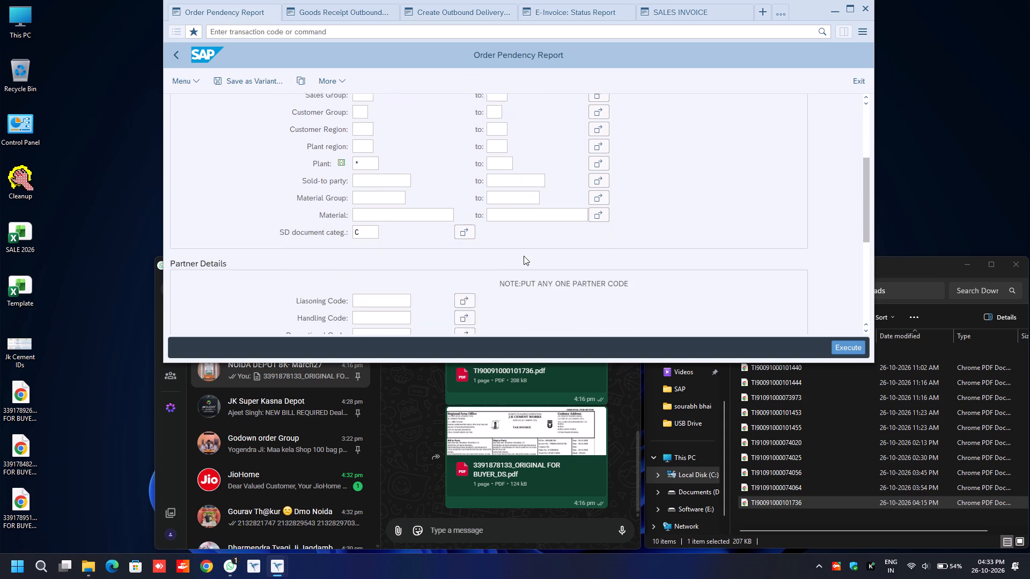
{"action": "scroll", "coordinate": [524, 256], "scroll_direction": "down", "scroll_amount": 6}
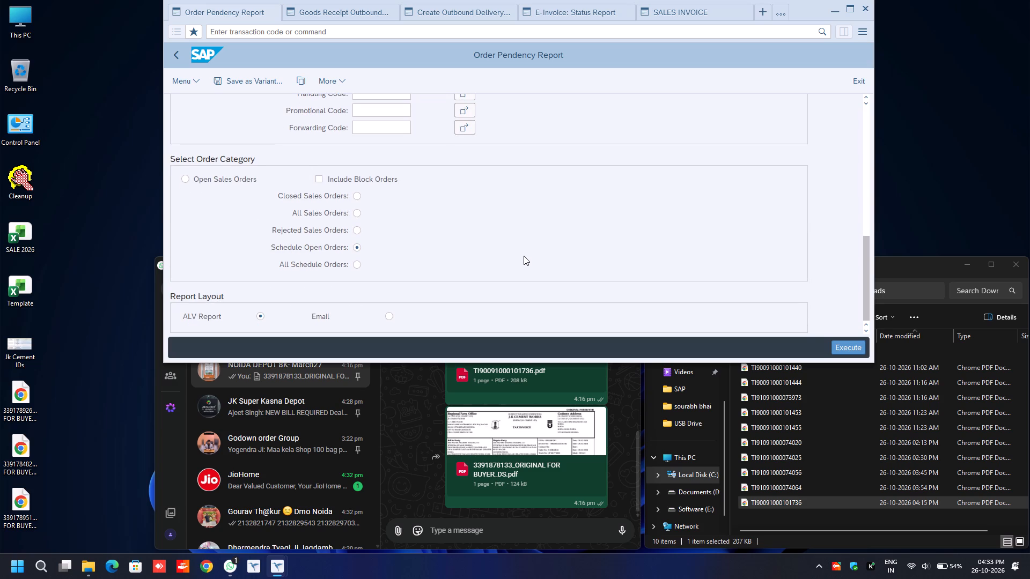
{"action": "scroll", "coordinate": [524, 256], "scroll_direction": "down", "scroll_amount": 1}
{"action": "left_click", "coordinate": [354, 230]}
{"action": "key", "text": "F8"}
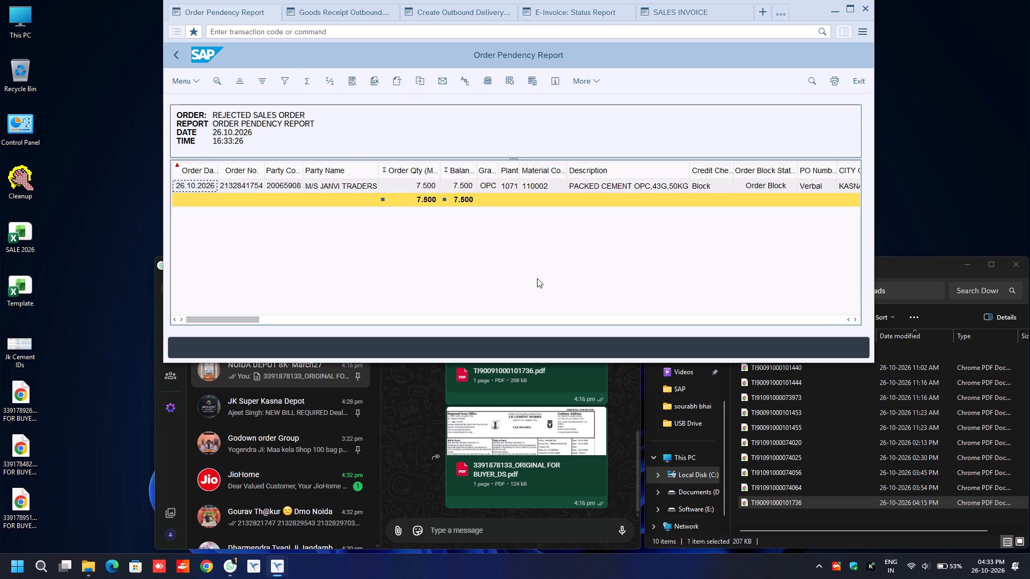
Capture a screen snip of the rejected order report, covering the header and the M/S JANVI TRADERS row through its description.
{"action": "key", "text": "Print"}
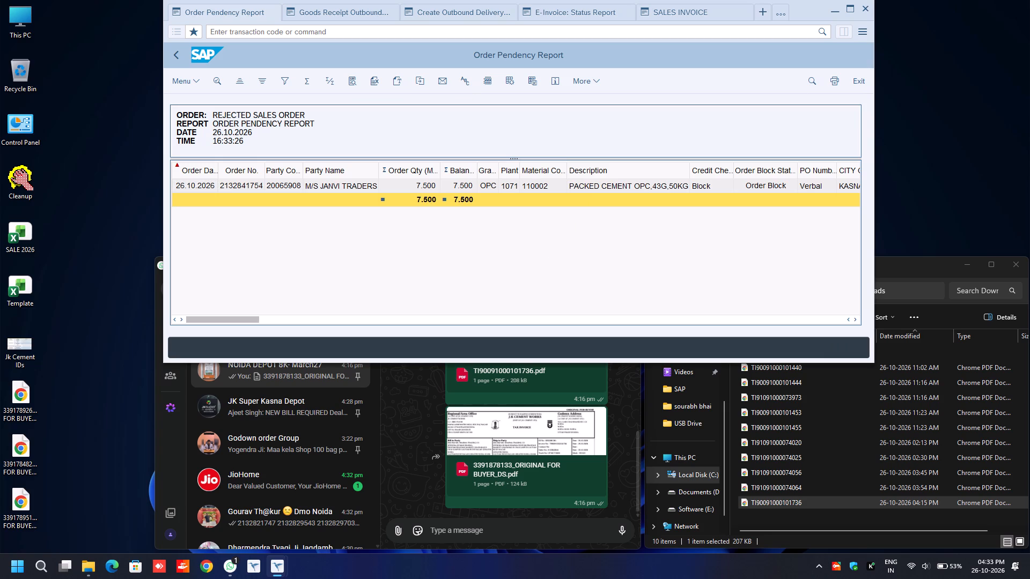
{"action": "left_click_drag", "start_coordinate": [167, 100], "coordinate": [691, 201]}
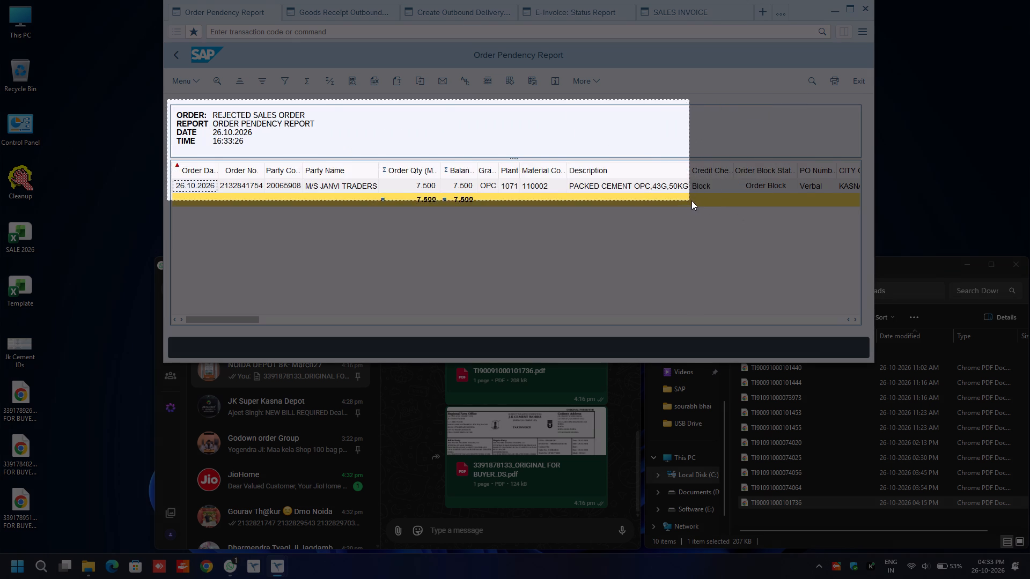
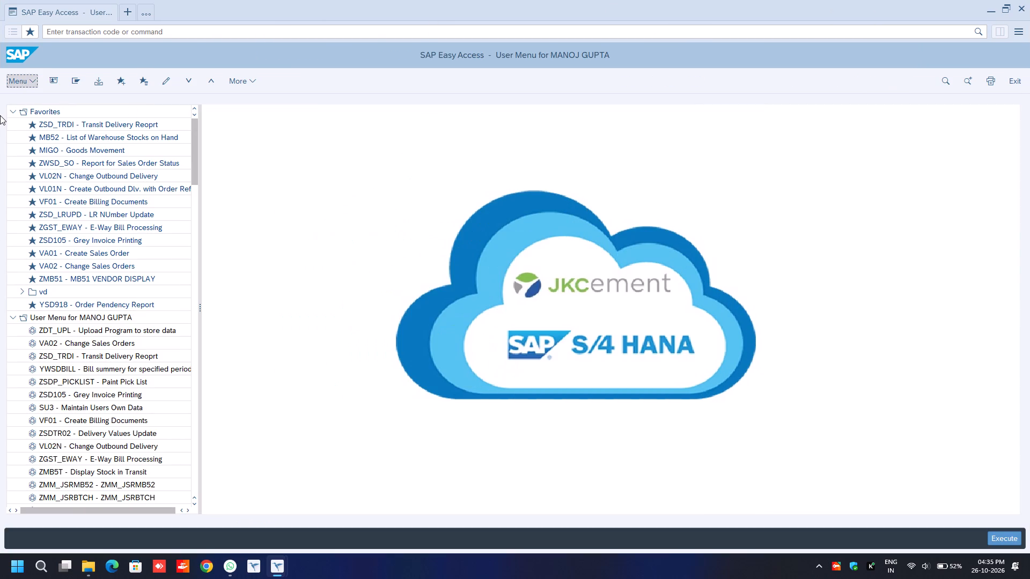
Open the Report for Sales Order Status and set the sales organization to 1000.
{"action": "left_click", "coordinate": [60, 162]}
{"action": "key", "text": "Down"}
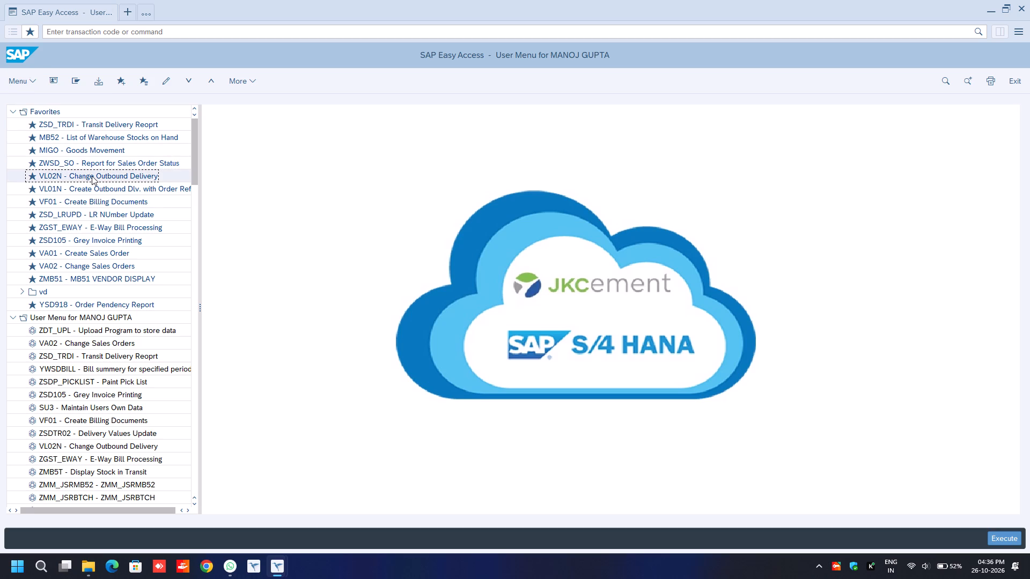
{"action": "key", "text": "Up"}
{"action": "key", "text": "Return"}
{"action": "key", "text": "BackSpace"}
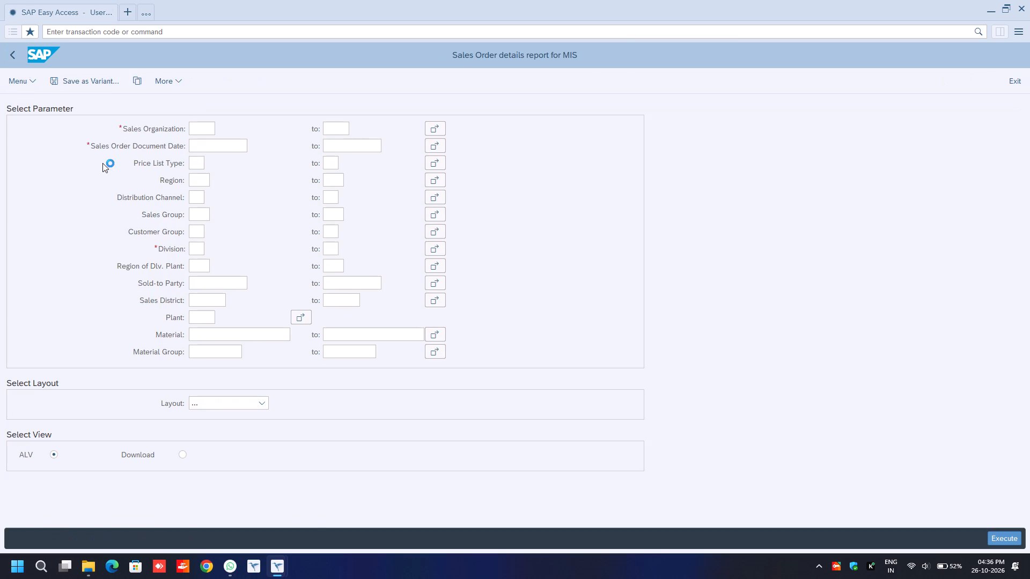
{"action": "key", "text": "BackSpace"}
{"action": "key", "text": "BackSpace"}
{"action": "key", "text": "Down"}
{"action": "key", "text": "Return"}
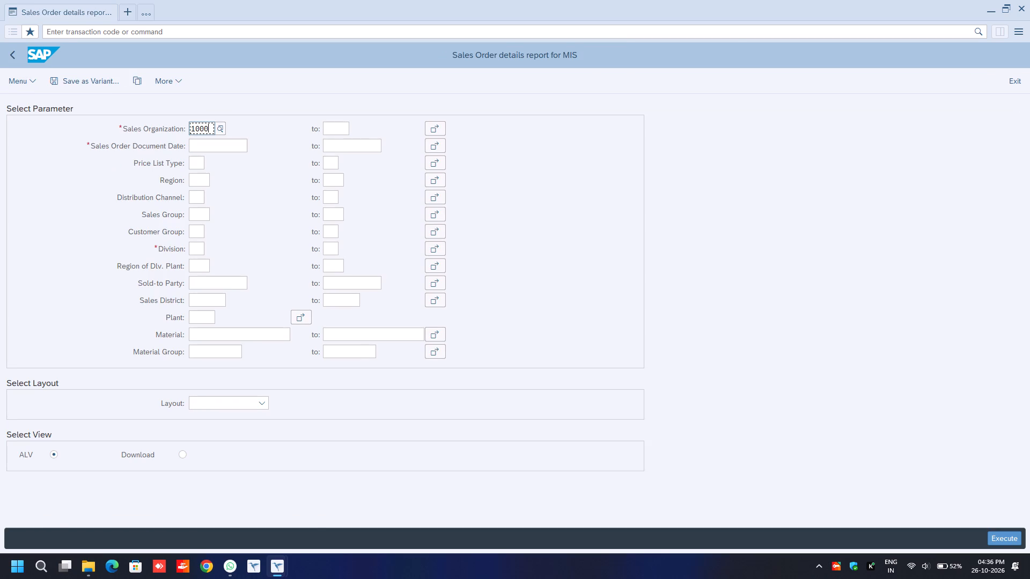
{"action": "key", "text": "Return"}
Set the sales order document date range to 26.10.2026 through 31.10.2026.
{"action": "key", "text": "BackSpace"}
{"action": "key", "text": "Down"}
{"action": "key", "text": "Return"}
{"action": "key", "text": "Tab"}
{"action": "key", "text": "BackSpace"}
{"action": "key", "text": "Down"}
{"action": "key", "text": "Return"}
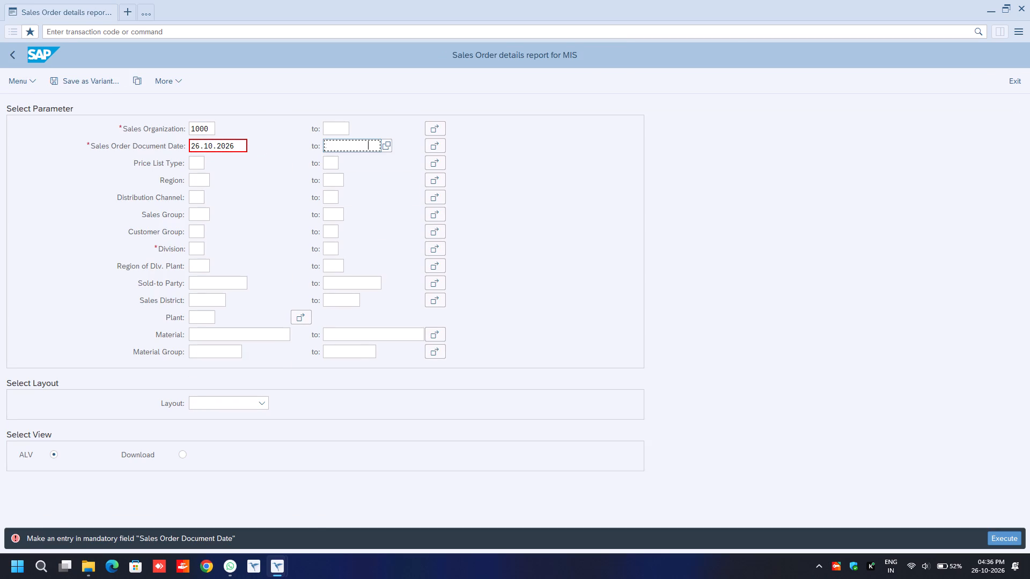
{"action": "key", "text": "Return"}
Fill in the division range for the sales order report, starting at division 00.
{"action": "key", "text": "BackSpace"}
{"action": "key", "text": "Down"}
{"action": "key", "text": "Return"}
{"action": "key", "text": "Tab"}
{"action": "key", "text": "BackSpace"}
{"action": "key", "text": "Down"}
{"action": "key", "text": "Return"}
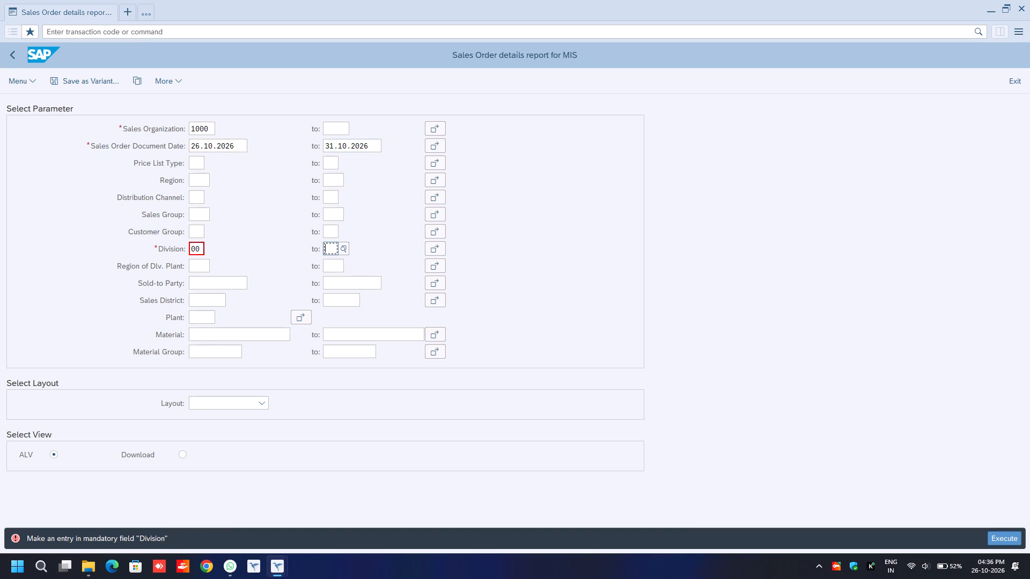
Restrict the report to plants 8134 and 8135 through multiple selection and run it.
{"action": "key", "text": "Down"}
{"action": "key", "text": "Down"}
{"action": "key", "text": "Down"}
{"action": "key", "text": "Down"}
{"action": "key", "text": "Tab"}
{"action": "key", "text": "Return"}
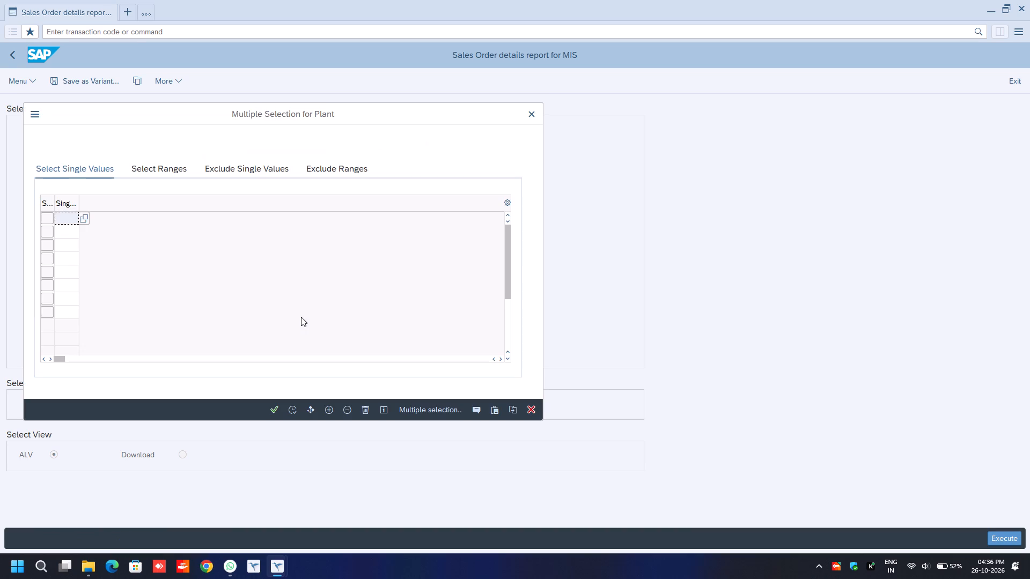
{"action": "type", "text": "8134"}
{"action": "key", "text": "Tab"}
{"action": "key", "text": "Tab"}
{"action": "type", "text": "8135"}
{"action": "key", "text": "F8"}
{"action": "key", "text": "F8"}
{"action": "key", "text": "F8"}
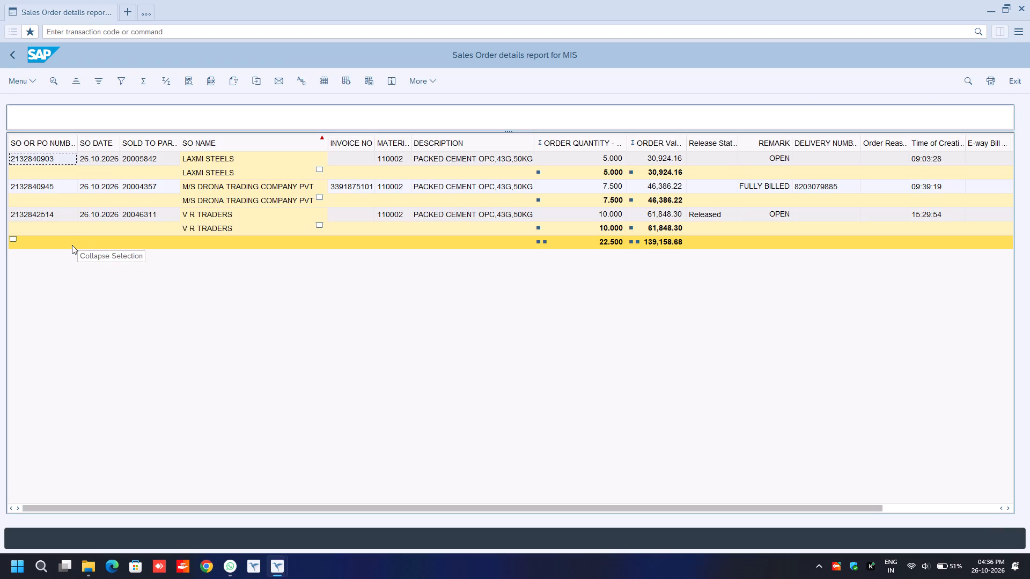
{"action": "left_click", "coordinate": [51, 212]}
{"action": "key", "text": "ctrl+y"}
{"action": "key", "text": "ctrl+c"}
{"action": "key", "text": "ctrl+n"}
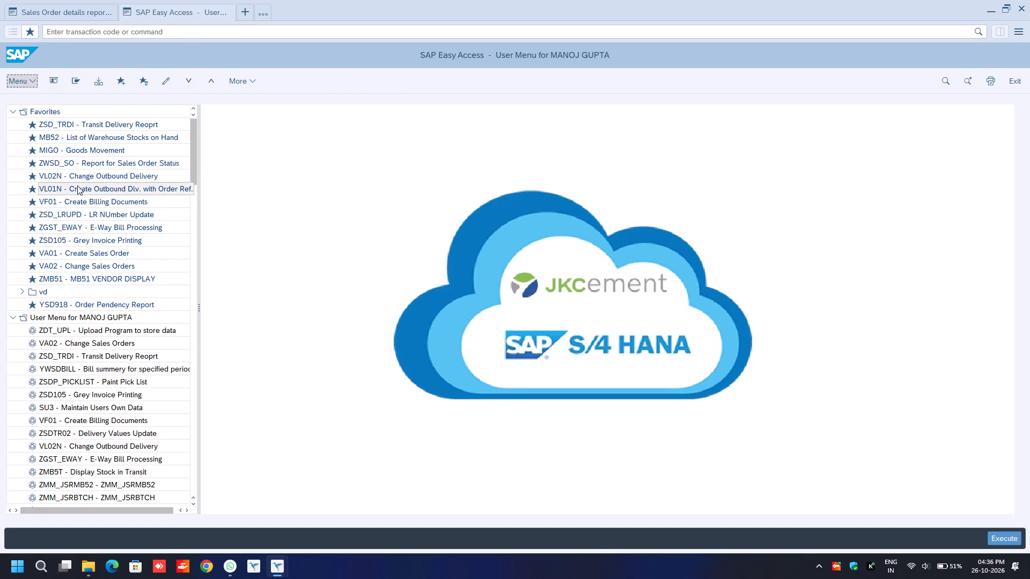
{"action": "double_click", "coordinate": [73, 189]}
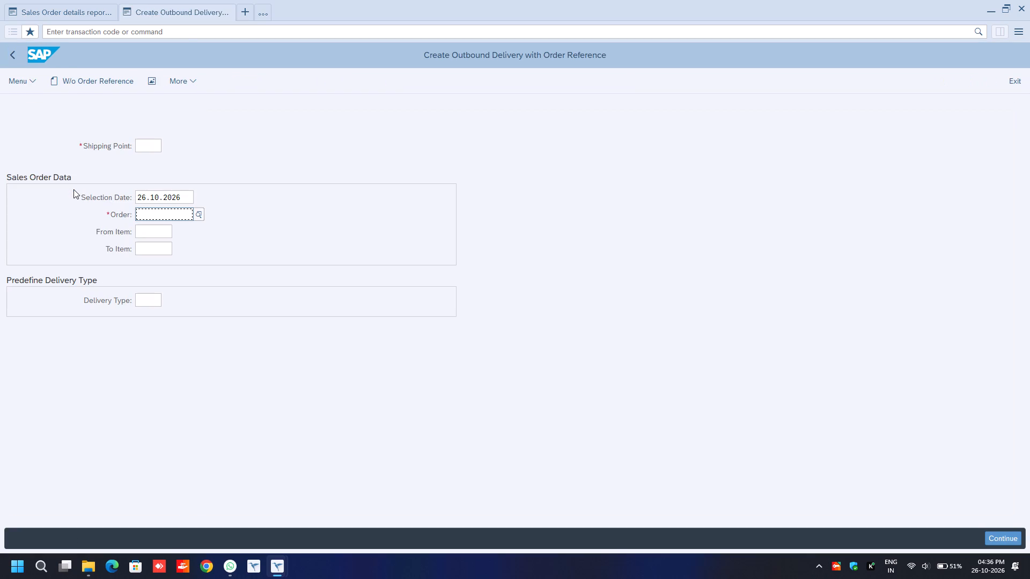
{"action": "key", "text": "ctrl+v"}
{"action": "key", "text": "Up"}
{"action": "key", "text": "Up"}
{"action": "type", "text": "8134"}
{"action": "key", "text": "Return"}
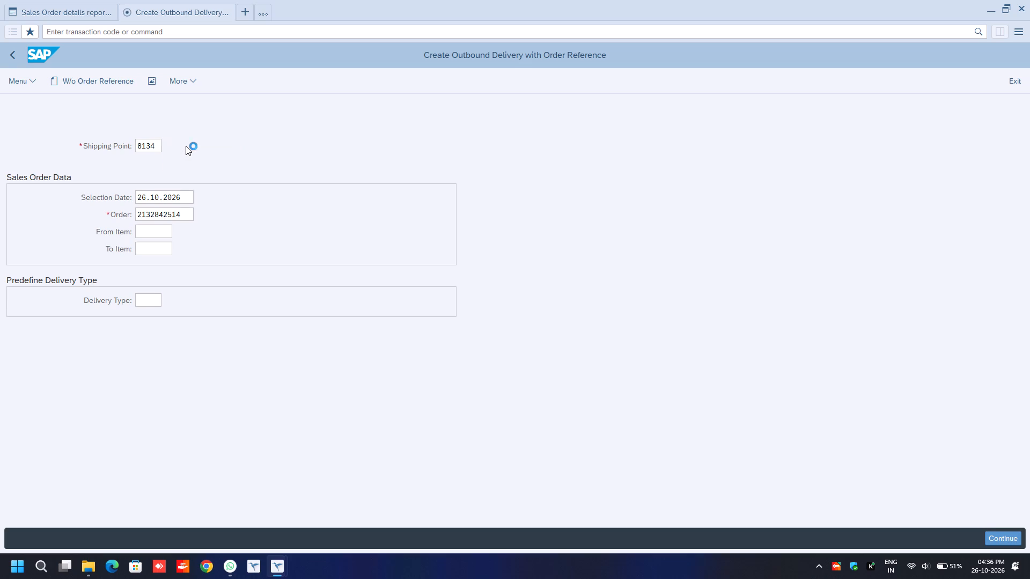
In the delivery's picking data, set the picked quantity of material 110002 to 10 and its batch to 1004-8134.
{"action": "left_click", "coordinate": [97, 165]}
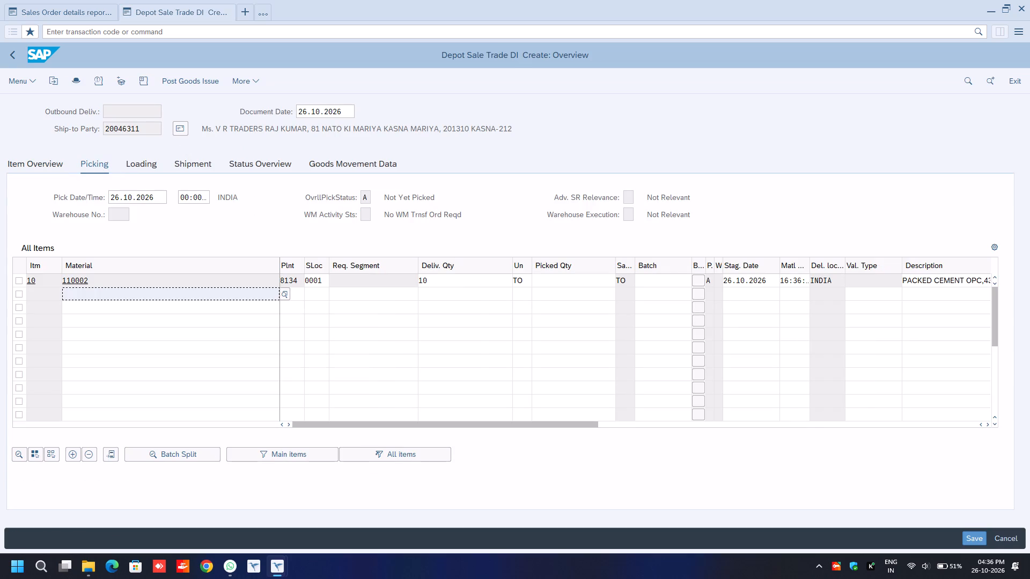
{"action": "left_click", "coordinate": [573, 281]}
{"action": "type", "text": "10"}
{"action": "key", "text": "Tab"}
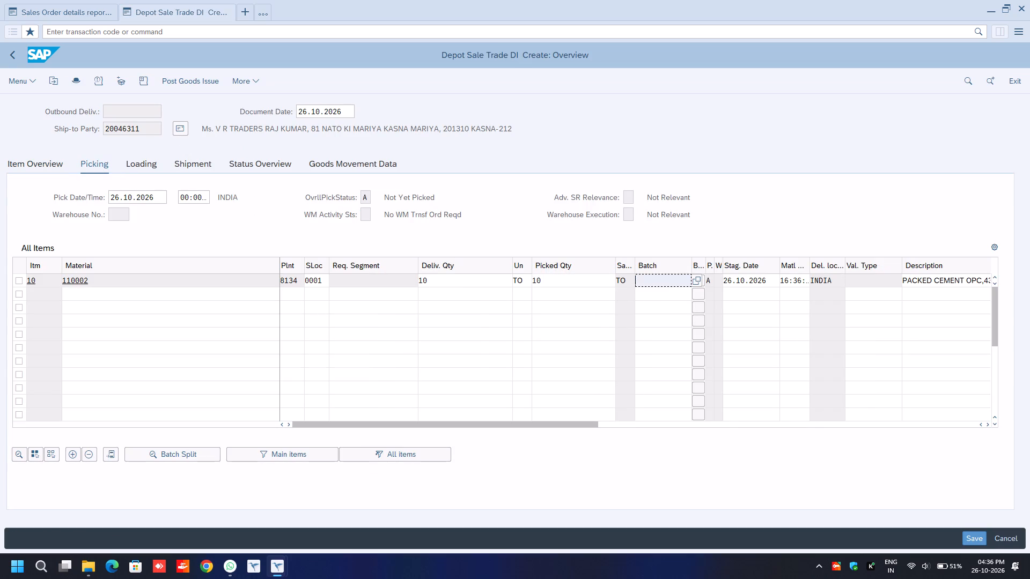
{"action": "type", "text": "1004"}
{"action": "key", "text": "Down"}
{"action": "key", "text": "Down"}
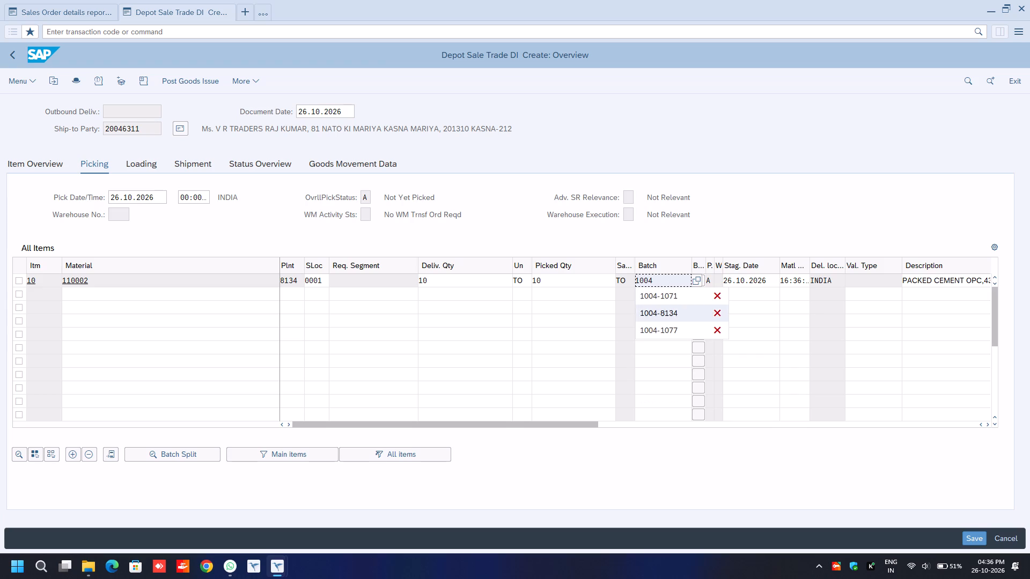
{"action": "key", "text": "Return"}
In the delivery header's additional data, set the transport mode to ROAD and Road Transporter1 to 220000967.
{"action": "key", "text": "F8"}
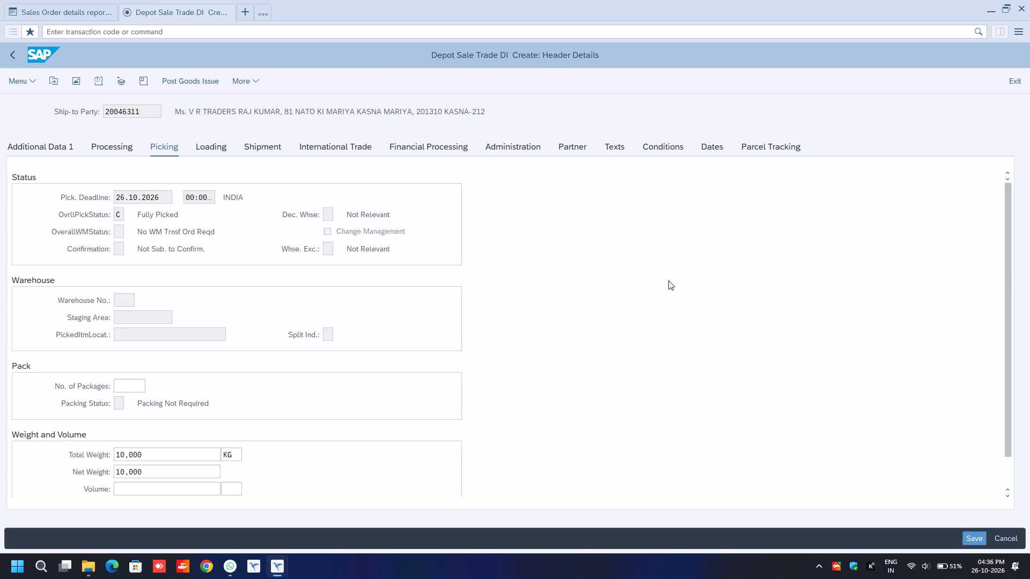
{"action": "left_click", "coordinate": [56, 142]}
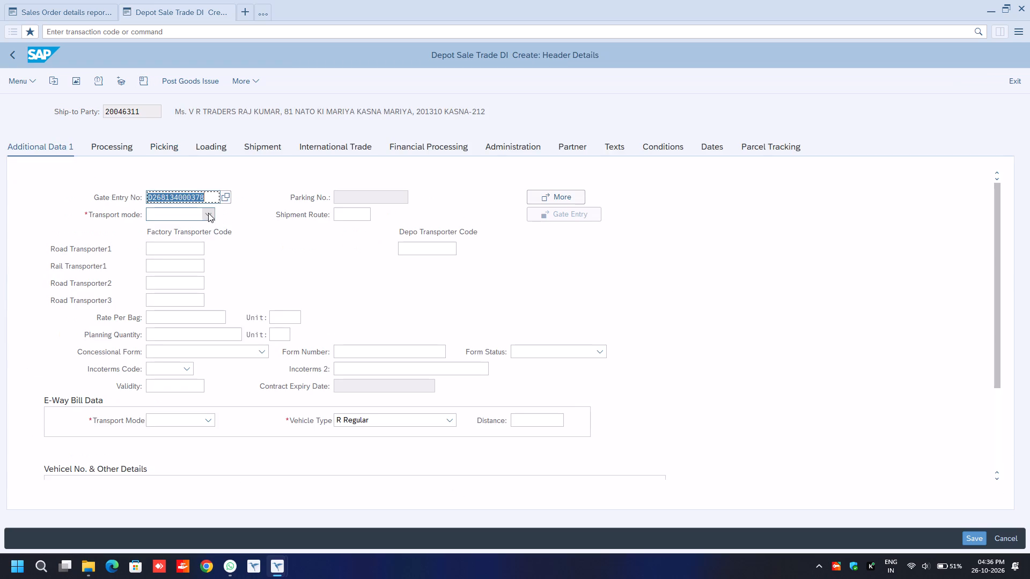
{"action": "left_click", "coordinate": [208, 213]}
{"action": "left_click", "coordinate": [163, 266]}
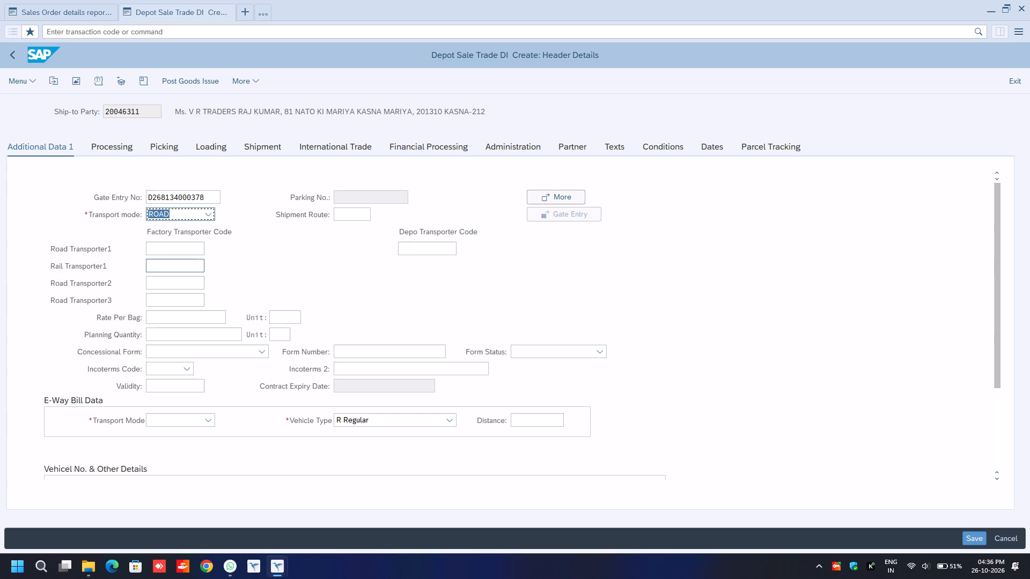
{"action": "left_click", "coordinate": [178, 246]}
{"action": "key", "text": "BackSpace"}
{"action": "key", "text": "Down"}
{"action": "key", "text": "Return"}
{"action": "key", "text": "Return"}
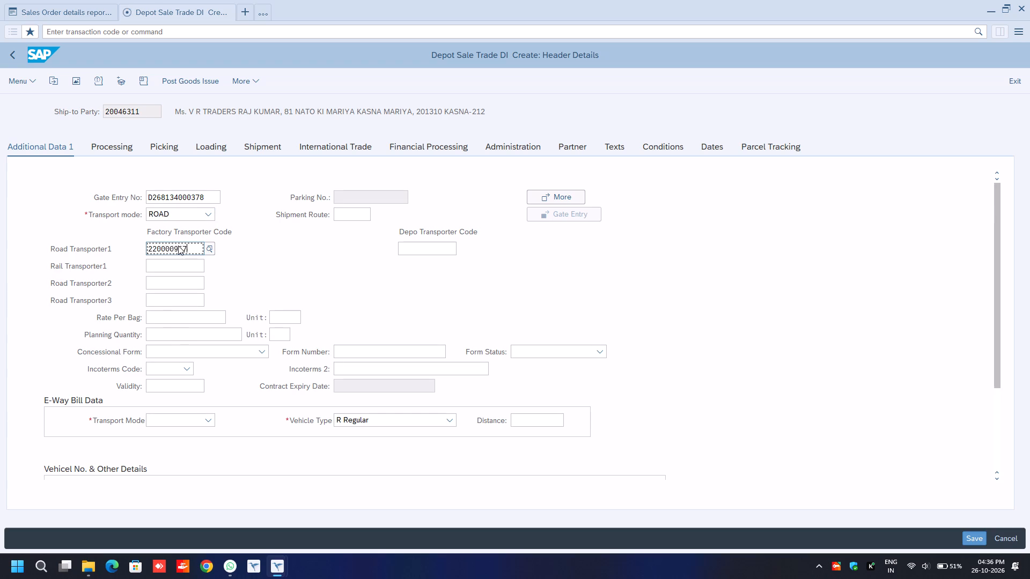
Fill in the e-way bill data, setting its transport mode to Road.
{"action": "type", "text": "ro"}
{"action": "key", "text": "Tab"}
{"action": "key", "text": "Tab"}
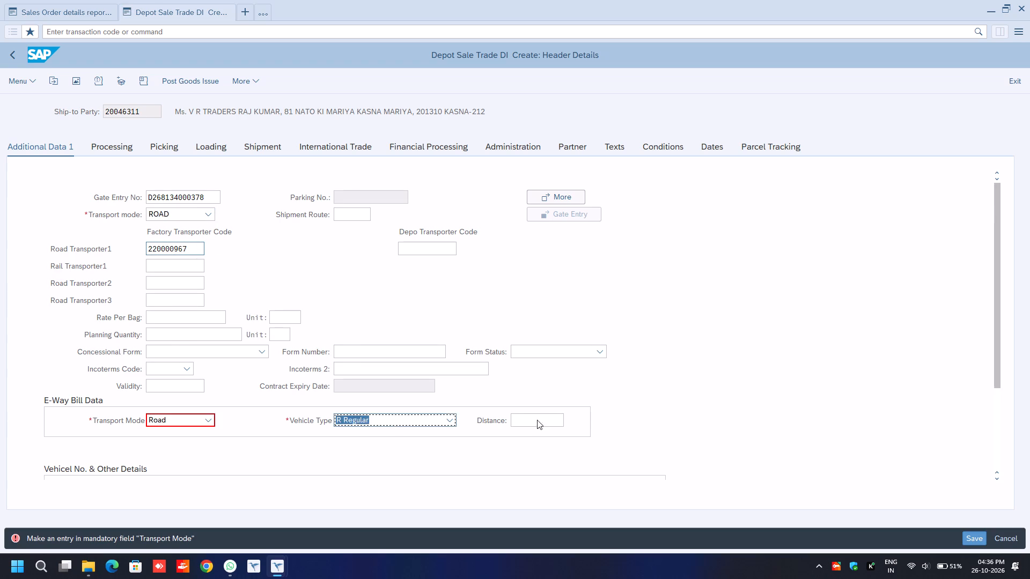
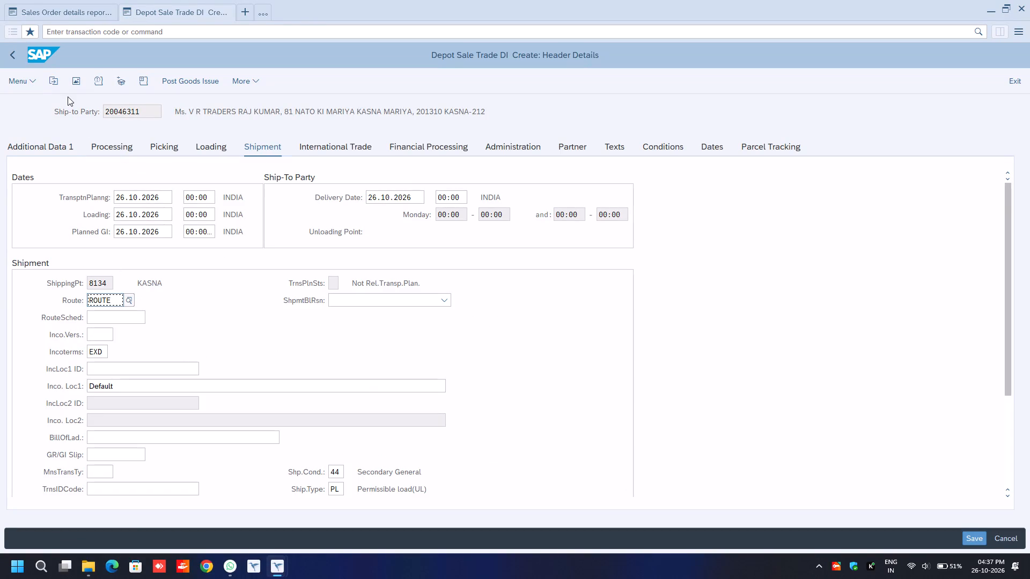
Return to the delivery overview and post the goods issue for V R TRADERS' delivery.
{"action": "left_click", "coordinate": [13, 58]}
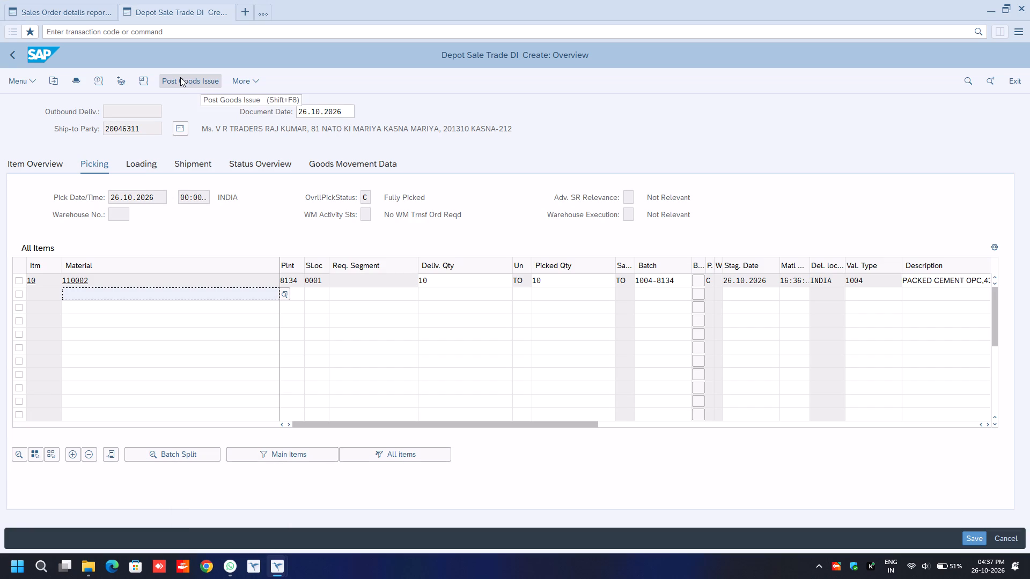
{"action": "left_click_drag", "start_coordinate": [180, 77], "coordinate": [190, 81]}
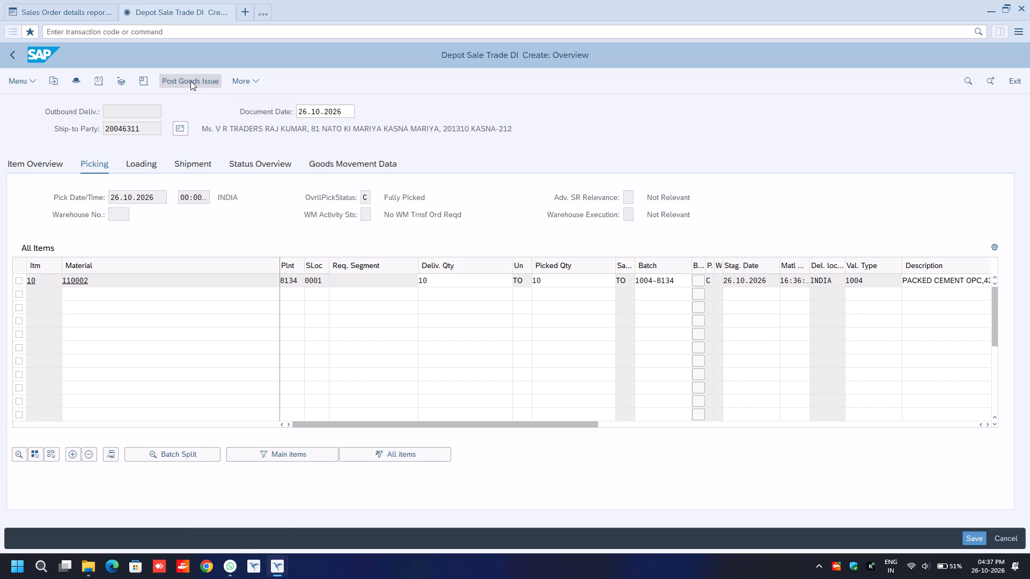
Open E-Way Bill Processing in a new session, choose e-Invoice and set the sales organization to 1000.
{"action": "left_click", "coordinate": [246, 11]}
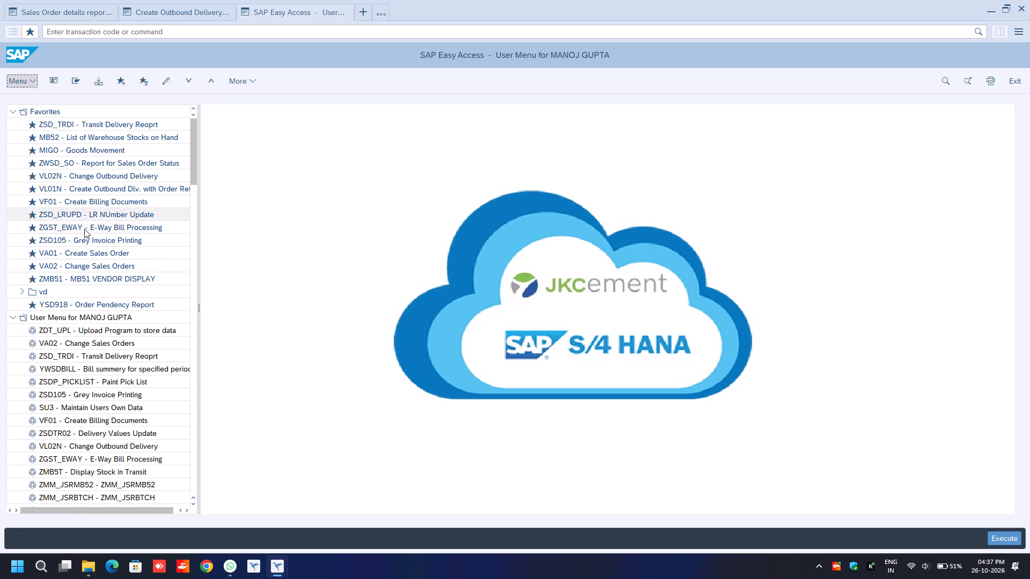
{"action": "left_click", "coordinate": [84, 229]}
{"action": "key", "text": "Return"}
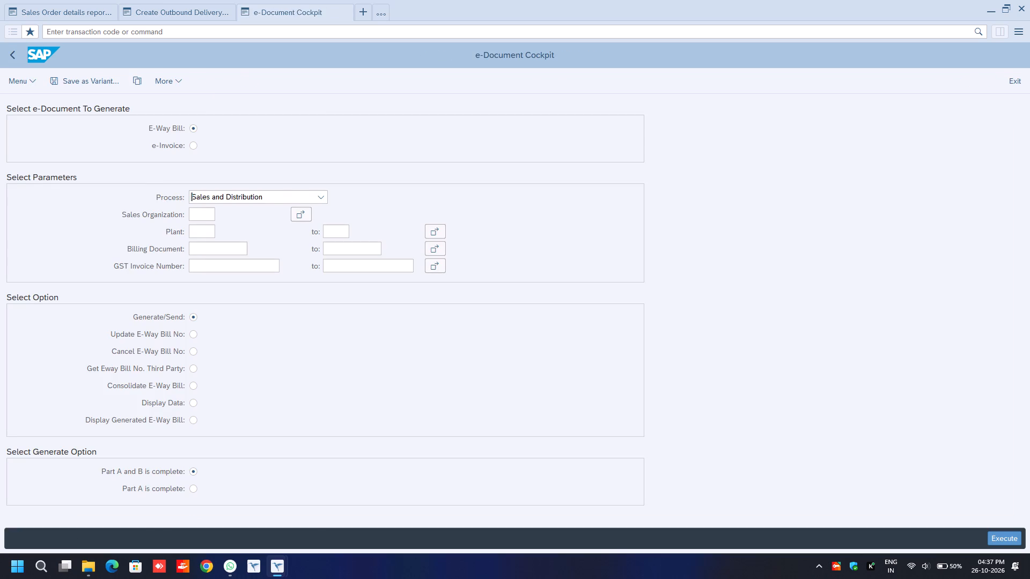
{"action": "left_click", "coordinate": [192, 146]}
{"action": "left_click_drag", "start_coordinate": [200, 198], "coordinate": [201, 214]}
{"action": "left_click", "coordinate": [201, 214]}
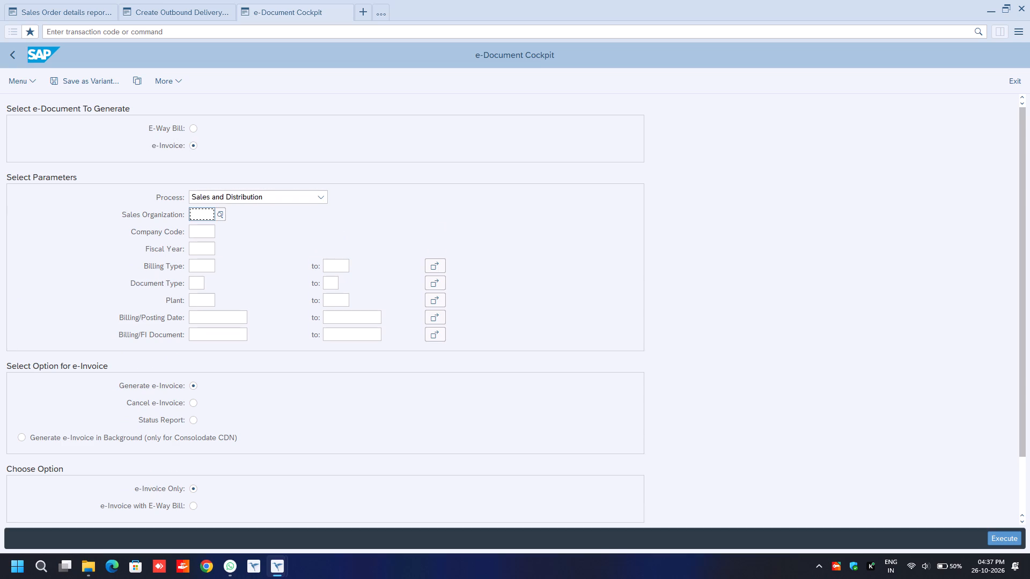
{"action": "key", "text": "BackSpace"}
{"action": "key", "text": "Down"}
{"action": "key", "text": "Return"}
Set plant 1071 and billing date 26.10.2026, and choose Status Report and e-Invoice with E-Way Bill.
{"action": "left_click", "coordinate": [200, 299]}
{"action": "type", "text": "1071"}
{"action": "key", "text": "Return"}
{"action": "key", "text": "Down"}
{"action": "key", "text": "Down"}
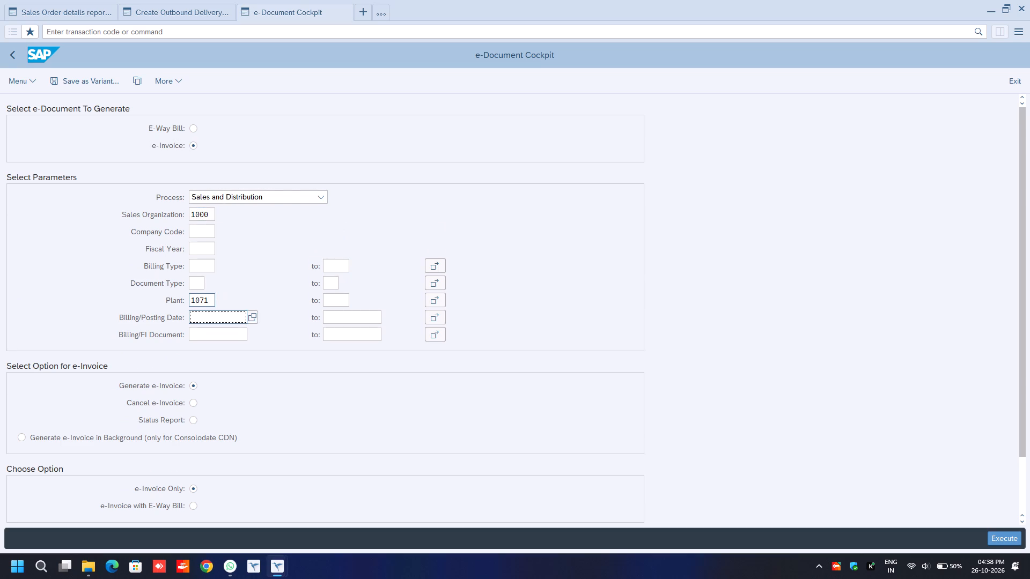
{"action": "key", "text": "BackSpace"}
{"action": "key", "text": "Down"}
{"action": "key", "text": "Return"}
{"action": "scroll", "coordinate": [200, 299], "scroll_direction": "down", "scroll_amount": 8}
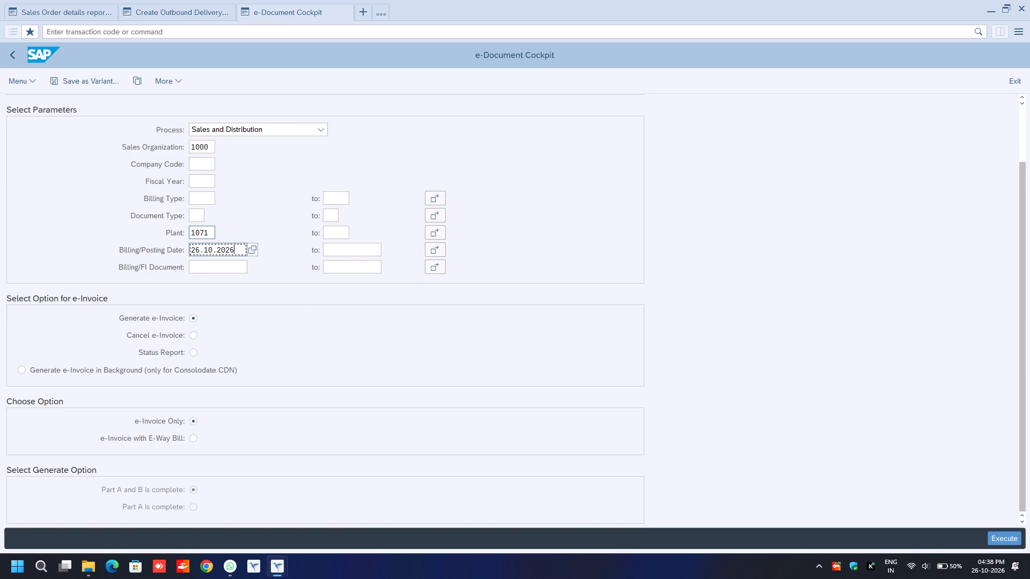
{"action": "left_click", "coordinate": [183, 351]}
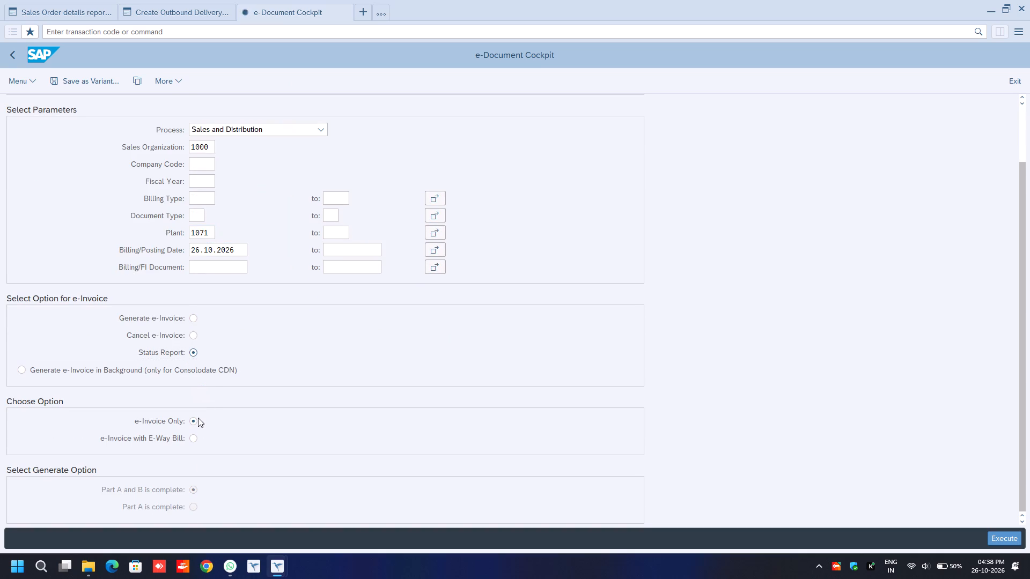
{"action": "left_click", "coordinate": [192, 435]}
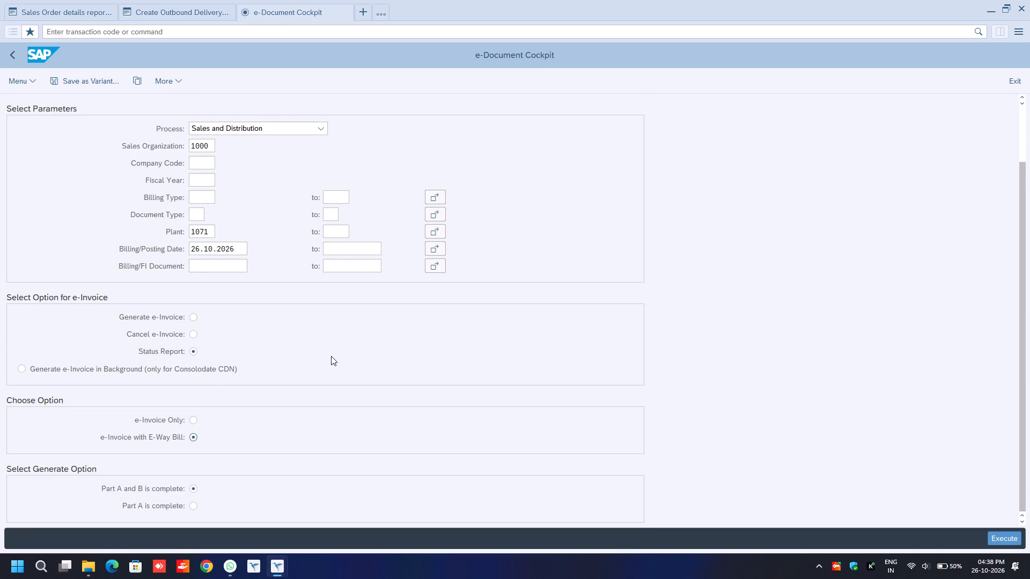
{"action": "key", "text": "F7"}
Change the plant to 8134 and run the e-invoice status report.
{"action": "left_click", "coordinate": [210, 232]}
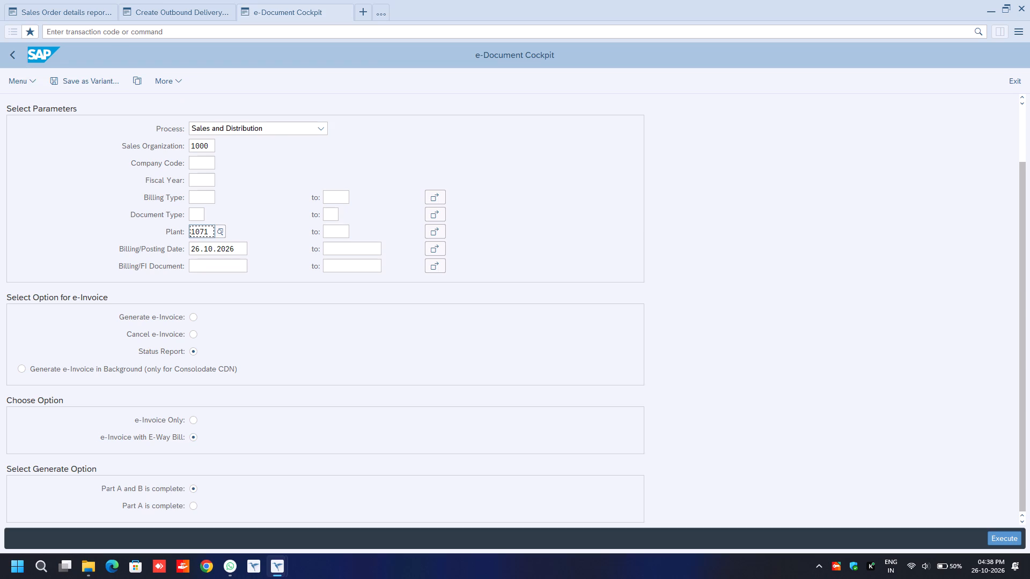
{"action": "key", "text": "ctrl+a"}
{"action": "type", "text": "8134"}
{"action": "key", "text": "Return"}
{"action": "key", "text": "F8"}
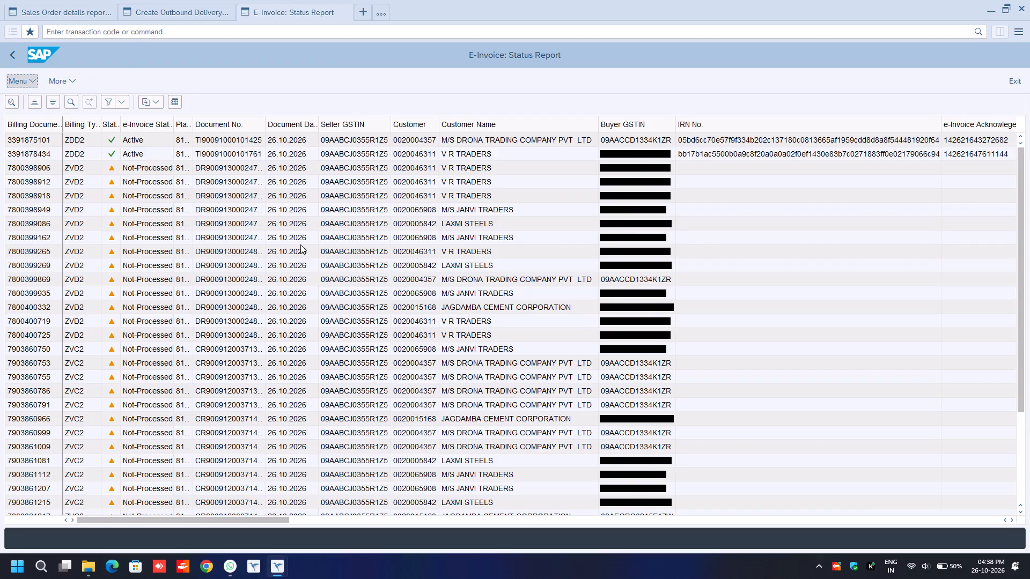
{"action": "left_click", "coordinate": [436, 153]}
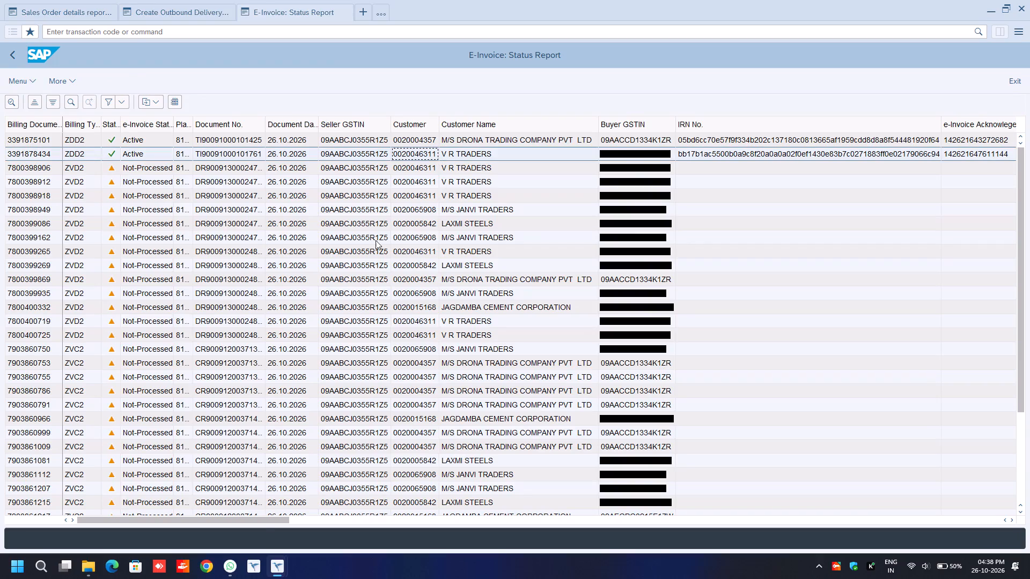
{"action": "left_click_drag", "start_coordinate": [263, 518], "coordinate": [1029, 461]}
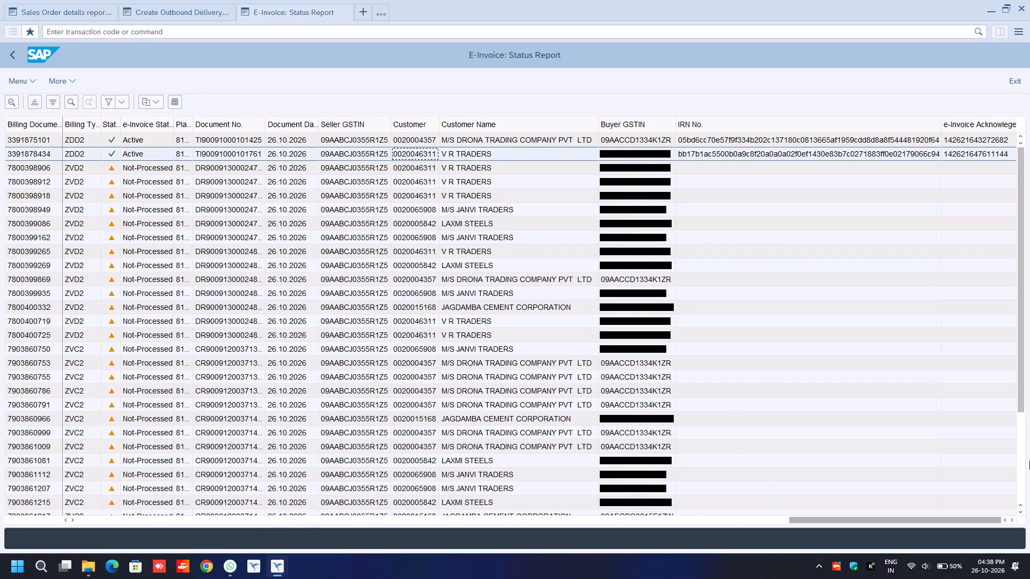
{"action": "left_click_drag", "start_coordinate": [1029, 461], "coordinate": [1029, 452]}
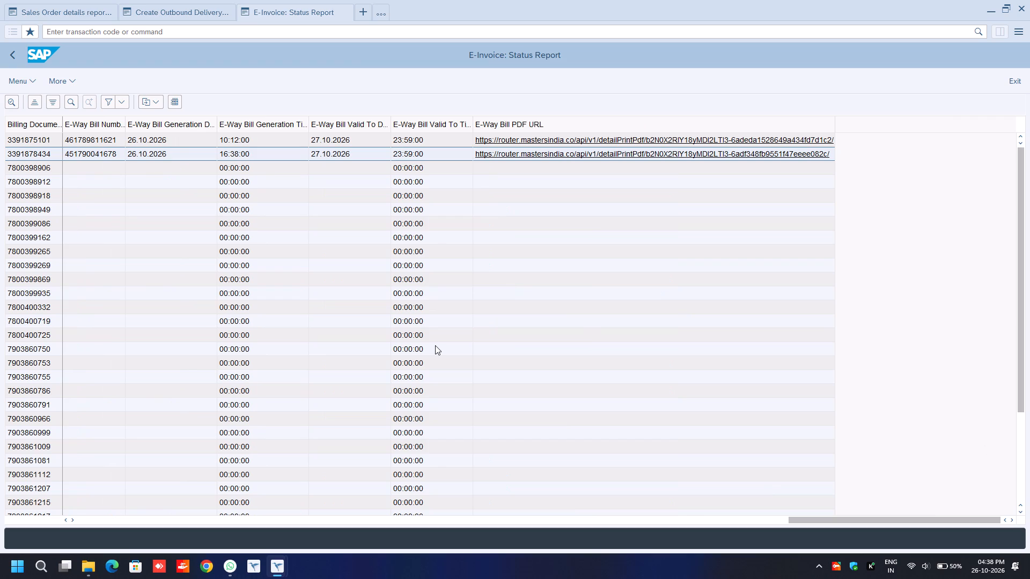
{"action": "left_click", "coordinate": [32, 154]}
{"action": "key", "text": "ctrl+y"}
{"action": "key", "text": "ctrl+c"}
{"action": "key", "text": "ctrl+n"}
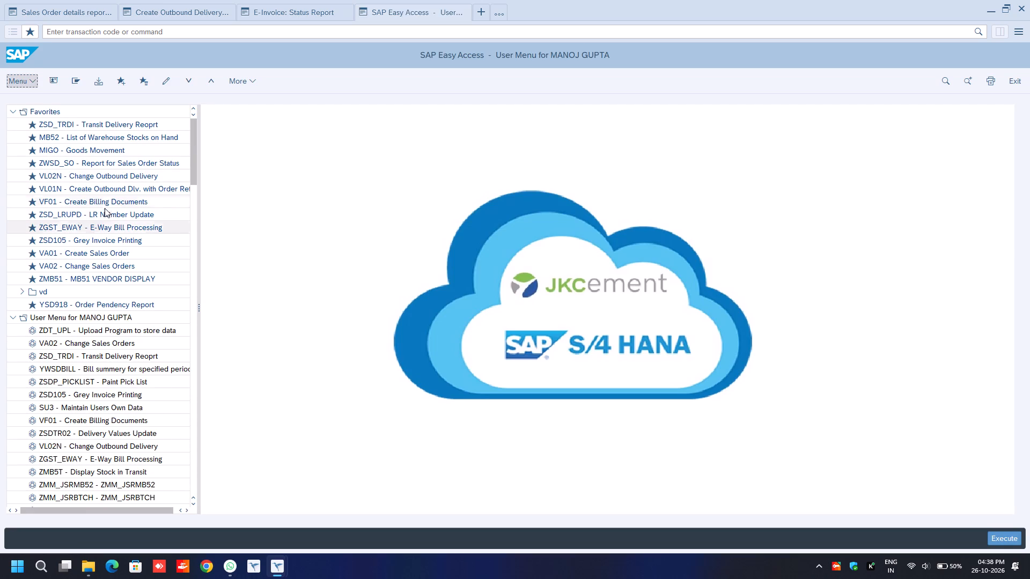
{"action": "double_click", "coordinate": [99, 240]}
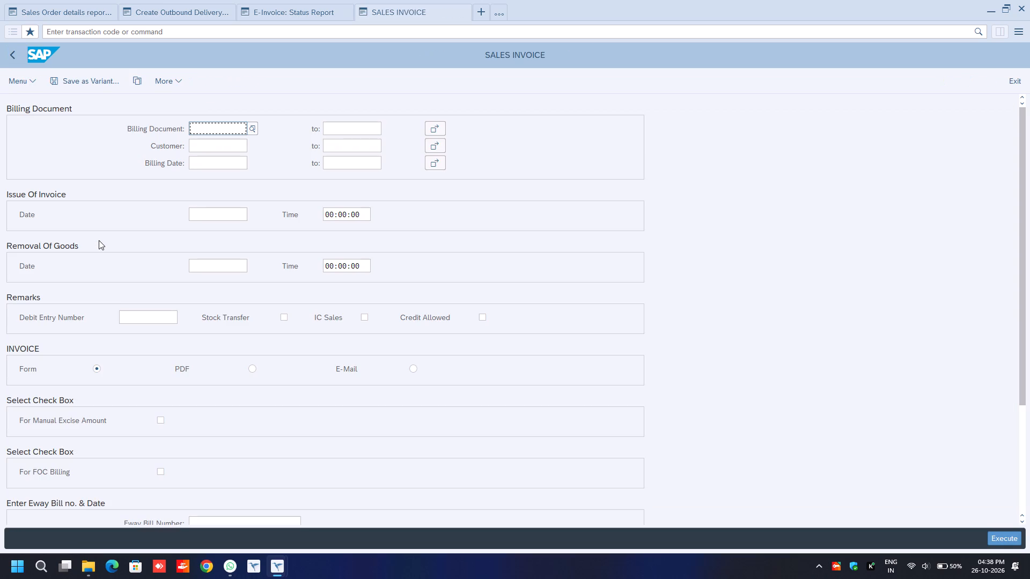
{"action": "key", "text": "ctrl+v"}
Run the invoice as a digitally signed A4 page with a new signature and the Download option, choosing the Original For Buyer copy.
{"action": "scroll", "coordinate": [99, 240], "scroll_direction": "down", "scroll_amount": 10}
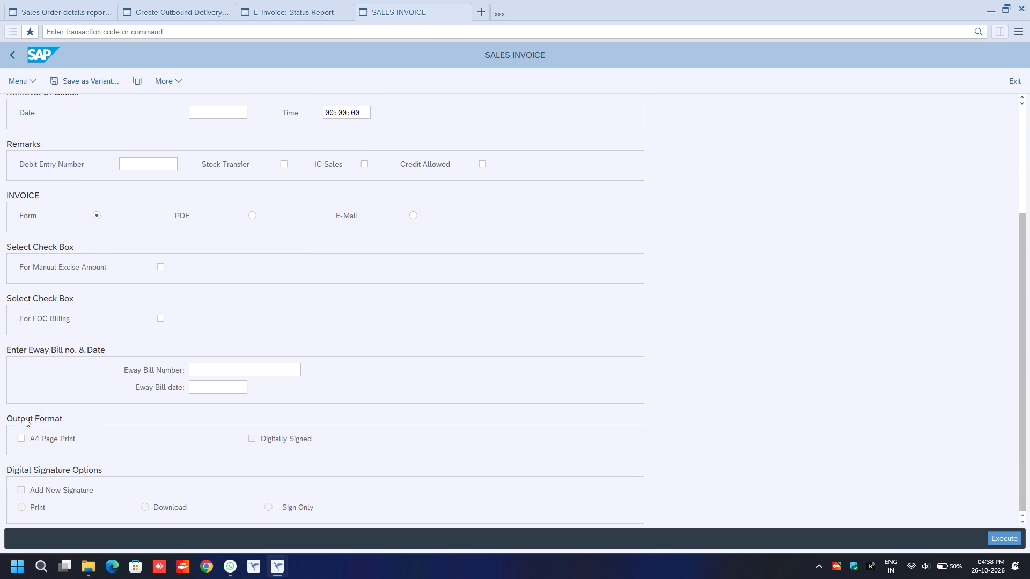
{"action": "left_click", "coordinate": [21, 434]}
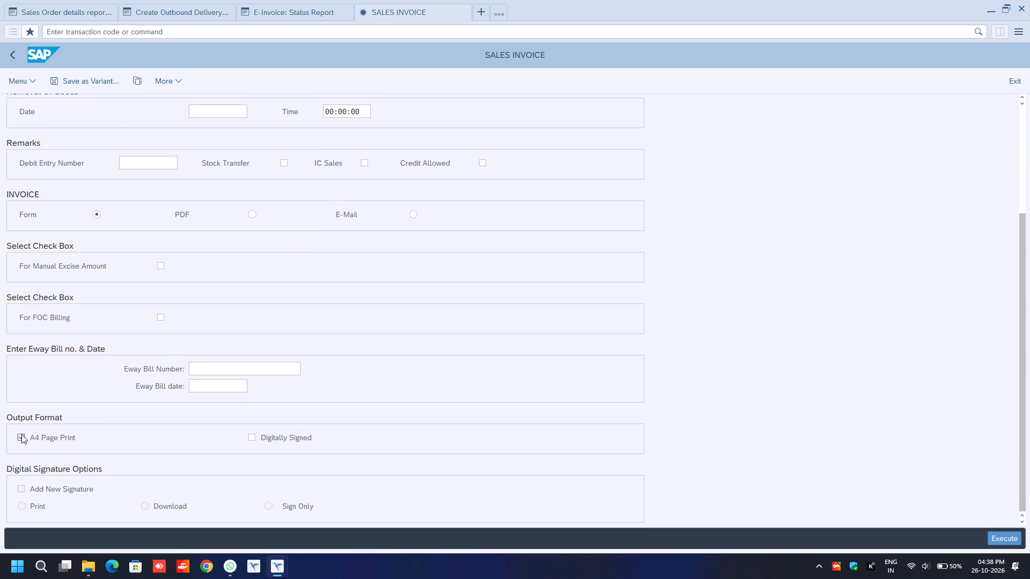
{"action": "key", "text": "Tab"}
{"action": "key", "text": "space"}
{"action": "key", "text": "Tab"}
{"action": "key", "text": "space"}
{"action": "key", "text": "Tab"}
{"action": "key", "text": "Right"}
{"action": "key", "text": "F8"}
{"action": "key", "text": "space"}
{"action": "key", "text": "Return"}
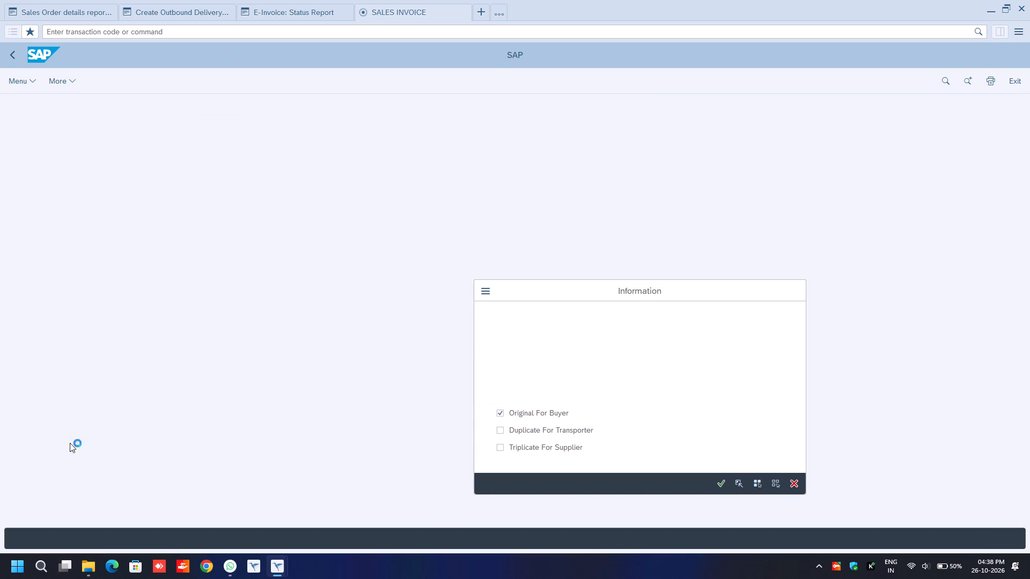
{"action": "left_click", "coordinate": [287, 10]}
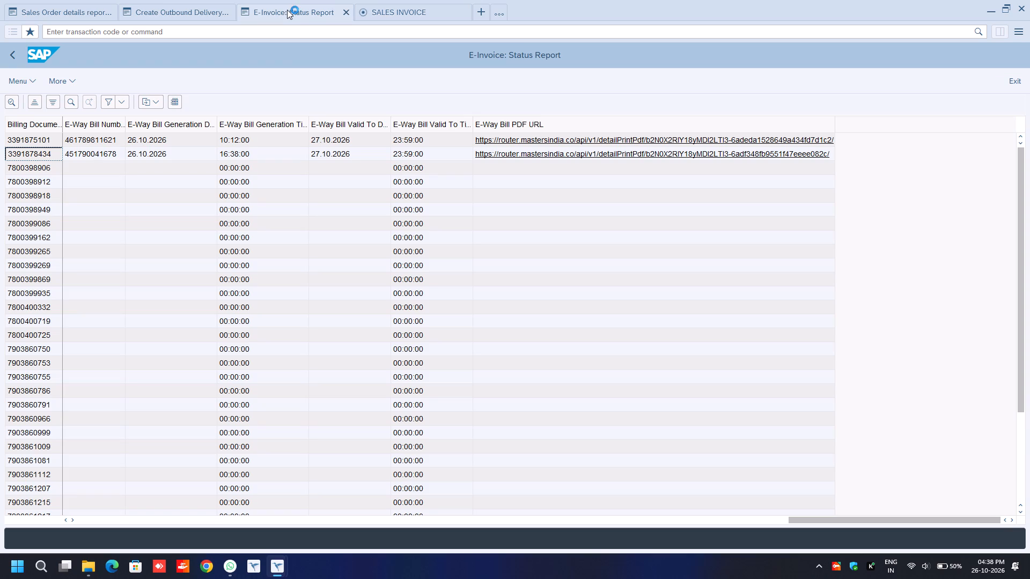
{"action": "left_click", "coordinate": [517, 151]}
{"action": "key", "text": "Left"}
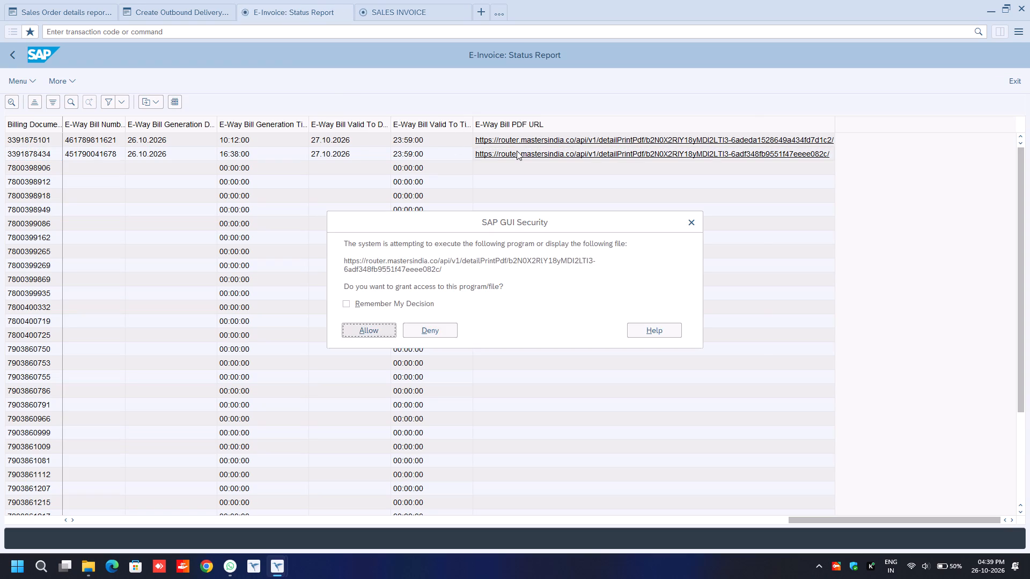
{"action": "key", "text": "Return"}
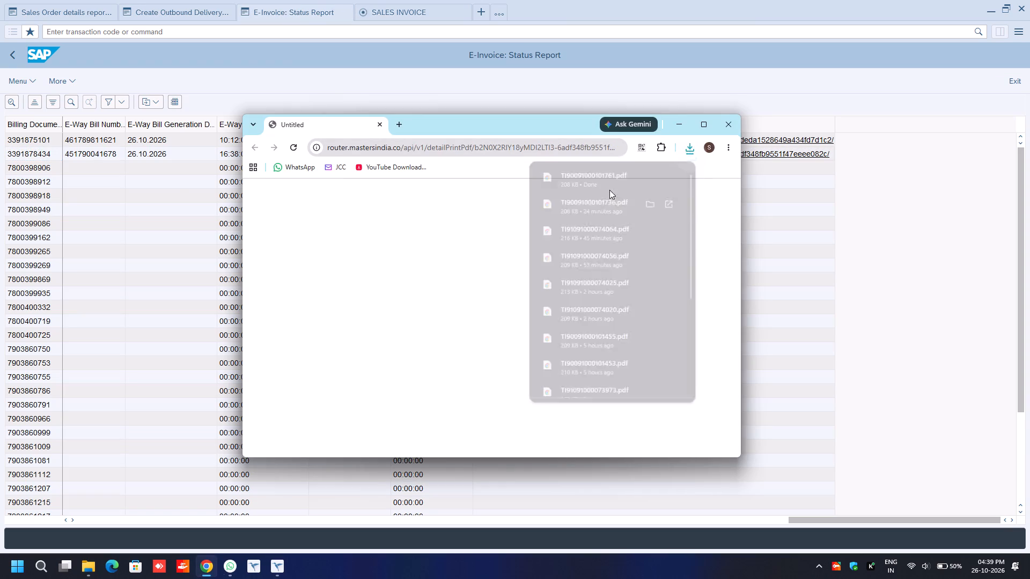
{"action": "left_click", "coordinate": [652, 169]}
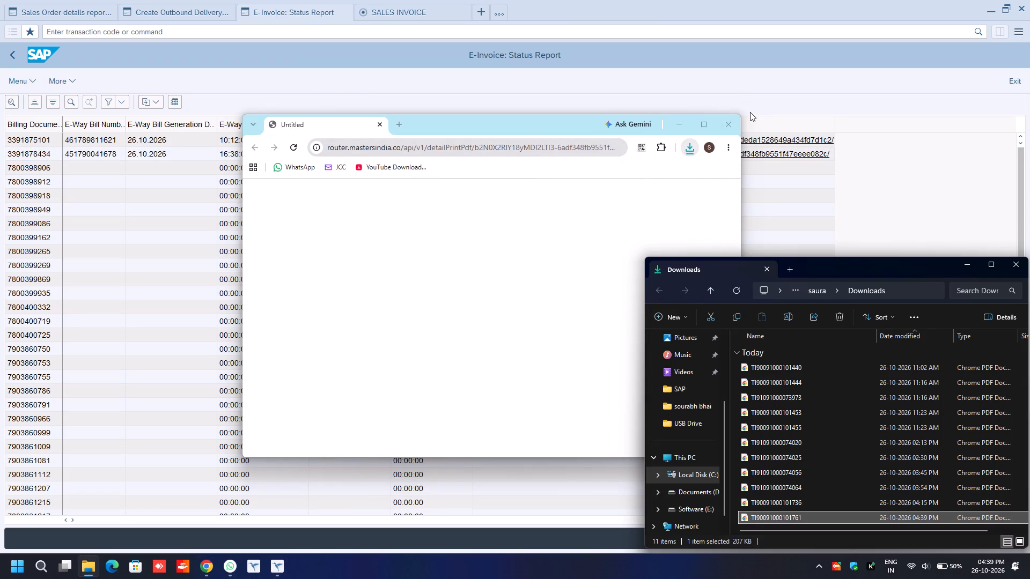
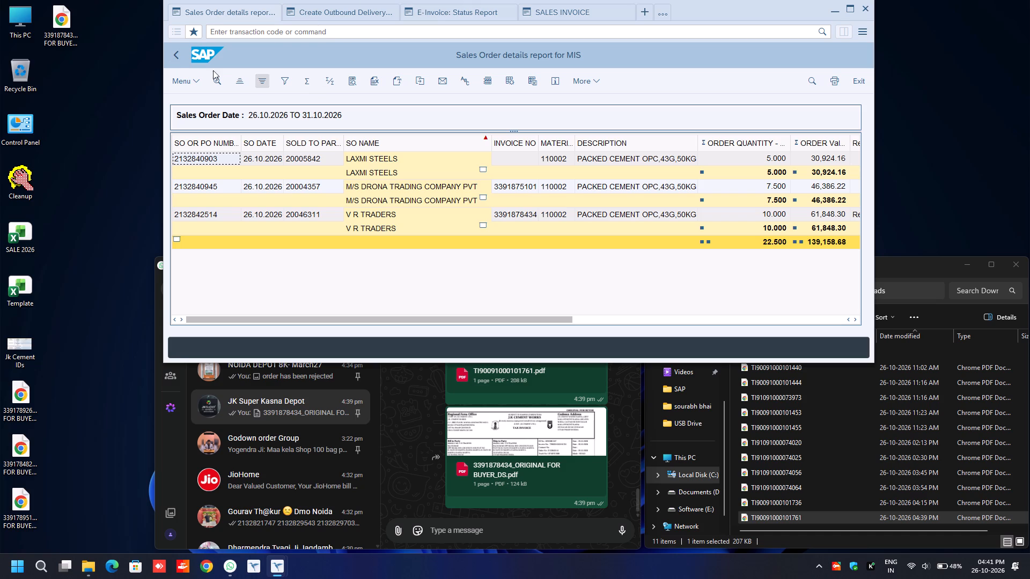
Rerun the Sales Order details report for plant 8134 with the same selection and maximize its window.
{"action": "left_click", "coordinate": [174, 58]}
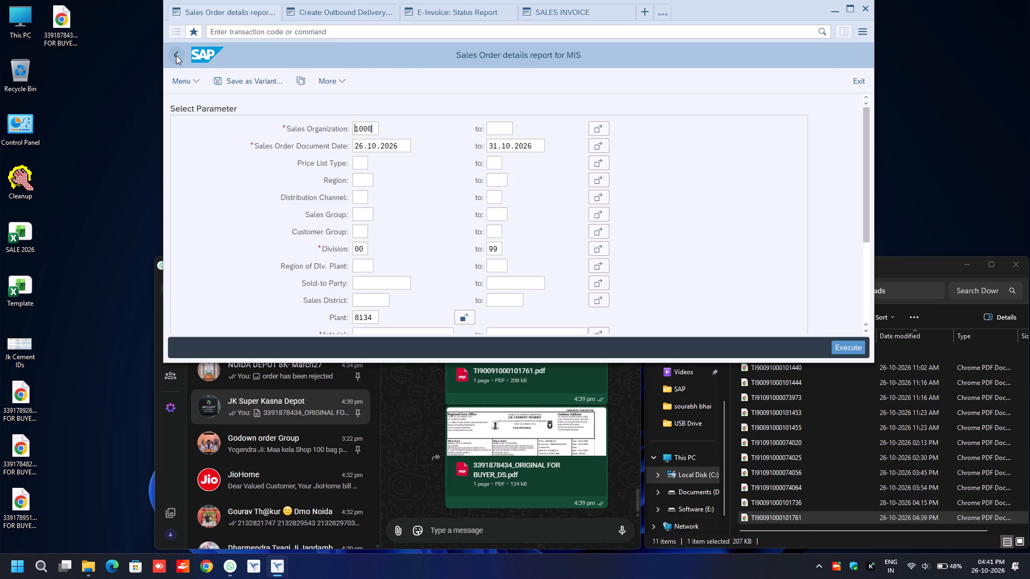
{"action": "key", "text": "F8"}
{"action": "double_click", "coordinate": [716, 11]}
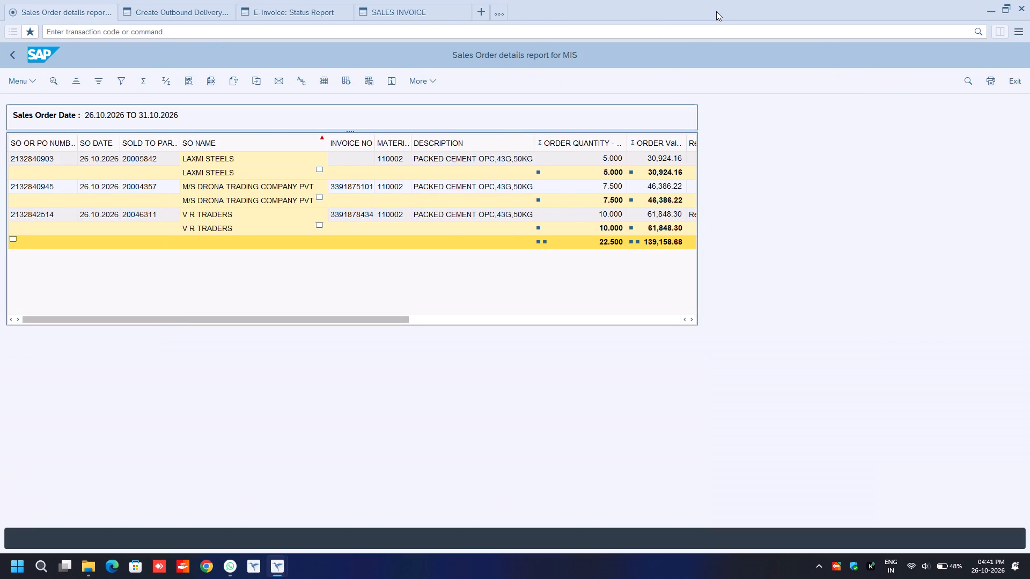
Open a new SAP session alongside the Sales Order details report.
{"action": "left_click", "coordinate": [484, 12]}
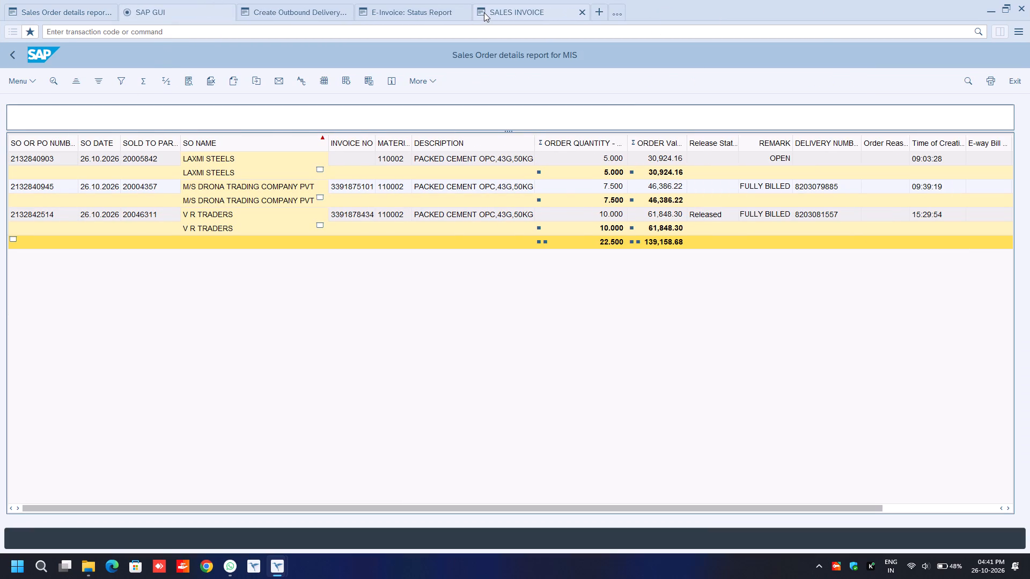
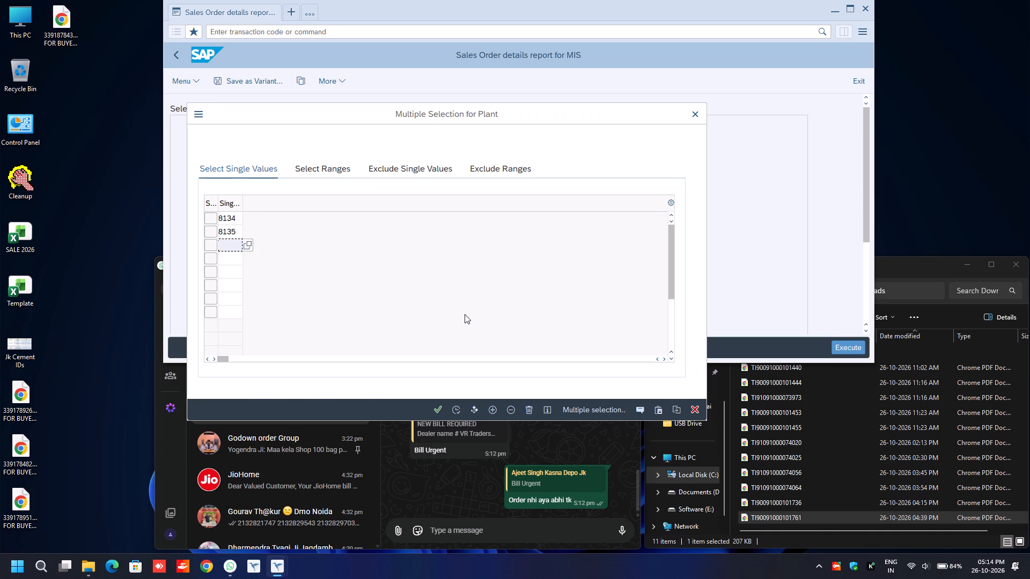
Execute the Sales Order details report for plants 8134 and 8135, using the ALV view.
{"action": "scroll", "coordinate": [234, 194], "scroll_direction": "down", "scroll_amount": 8}
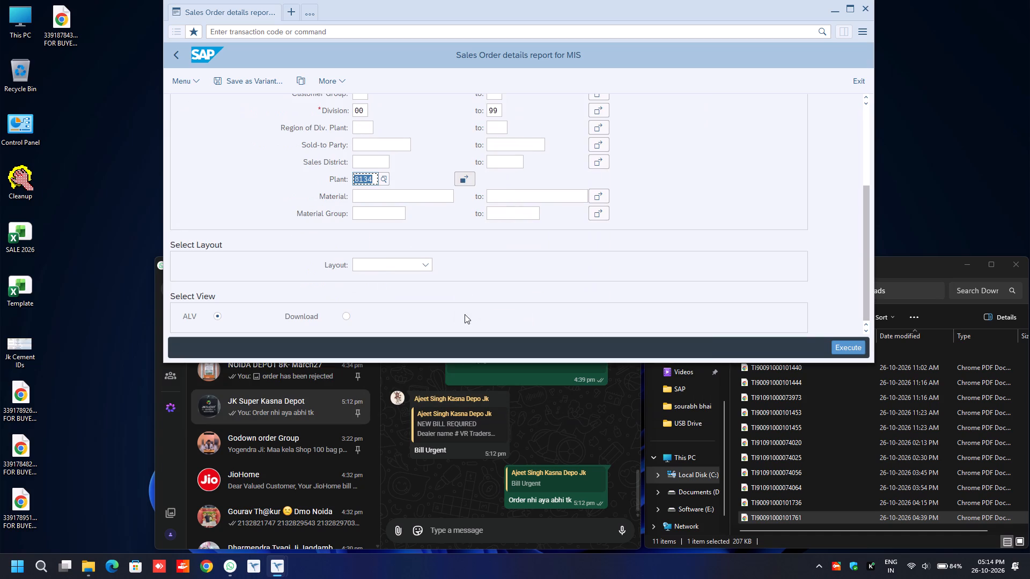
{"action": "scroll", "coordinate": [465, 314], "scroll_direction": "down", "scroll_amount": 8}
{"action": "left_click", "coordinate": [573, 310]}
{"action": "key", "text": "F8"}
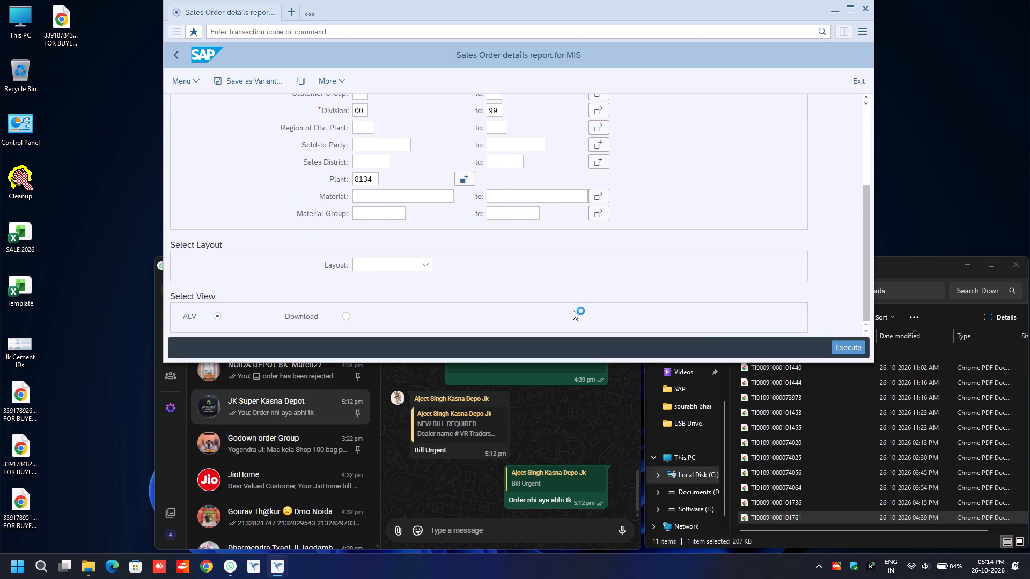
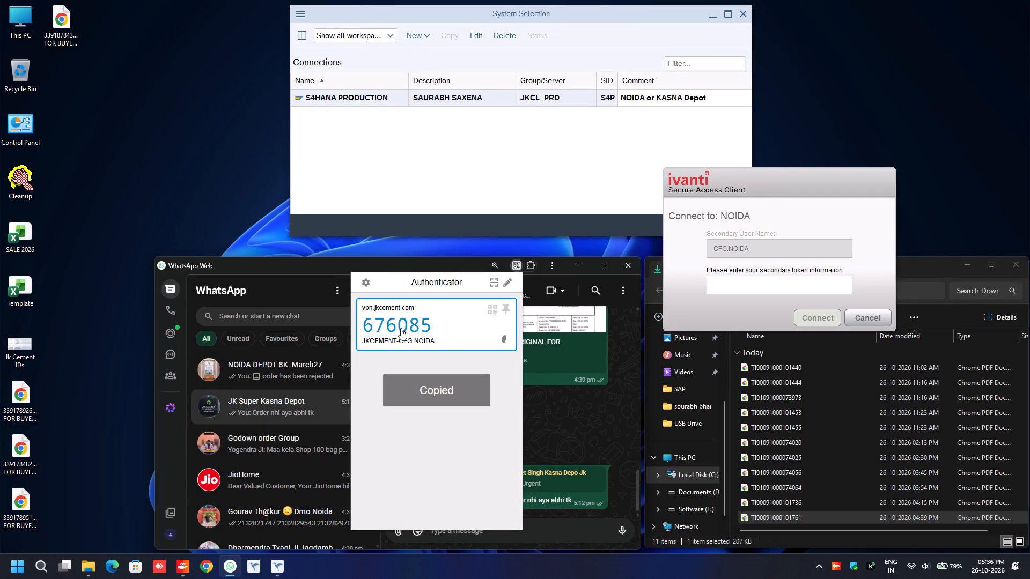
Copy the current one-time VPN code from the authenticator for the NOIDA connection's secondary token request.
{"action": "key", "text": "ctrl+c"}
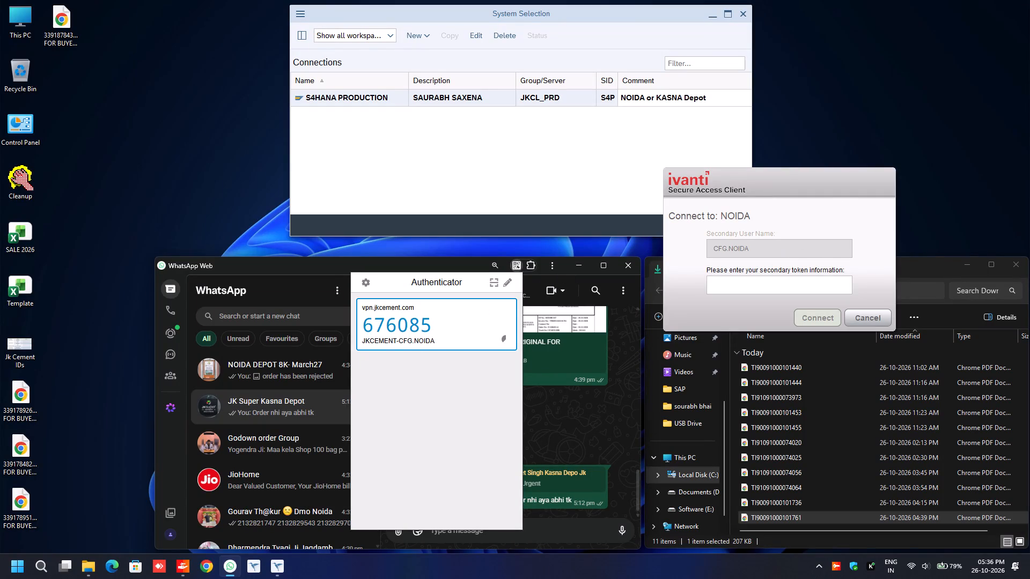
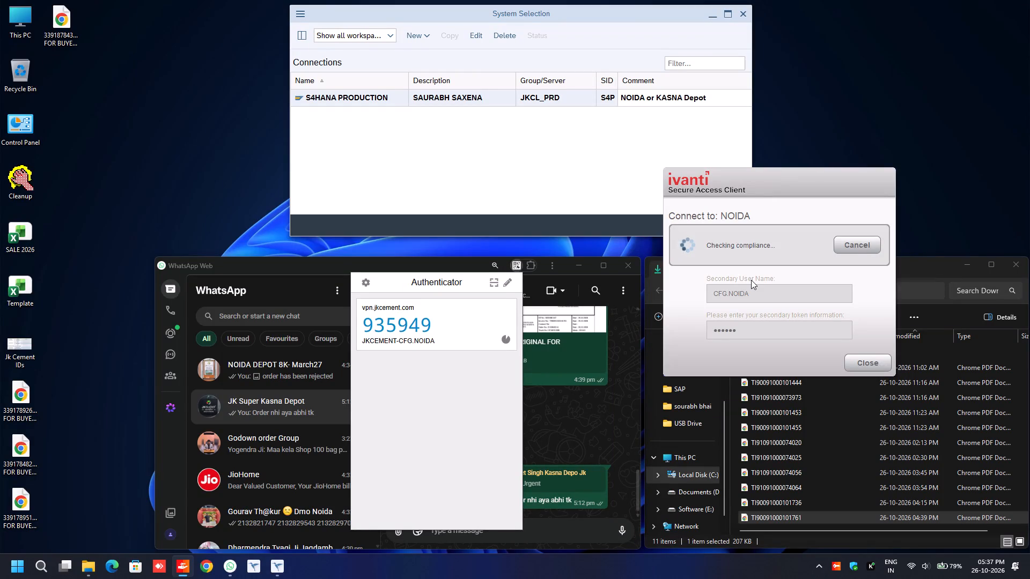
Complete the NOIDA VPN sign-in in Ivanti Secure Access Client by submitting the secondary token and accepting the post sign-in notification.
{"action": "key", "text": "Return"}
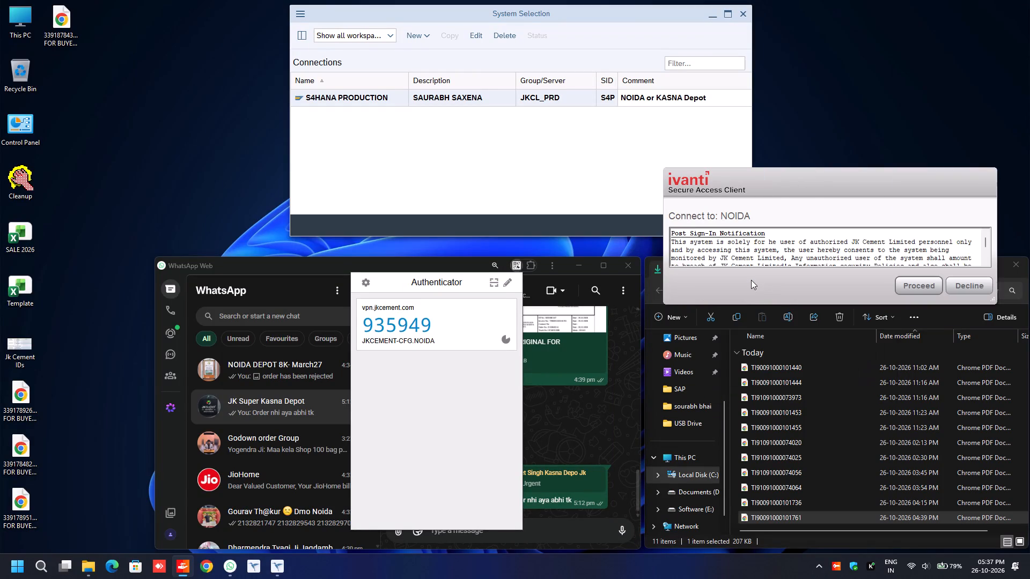
{"action": "key", "text": "Return"}
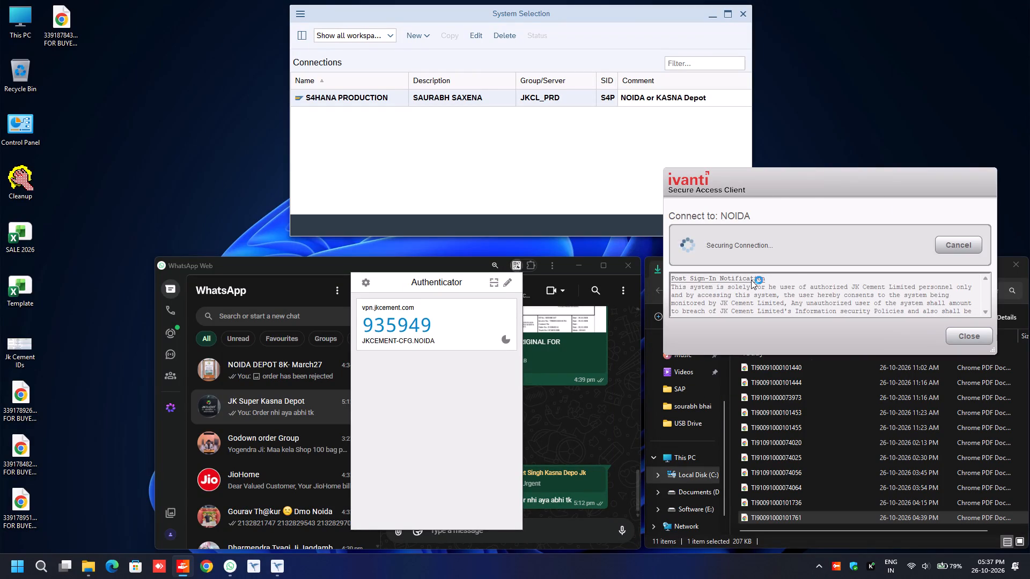
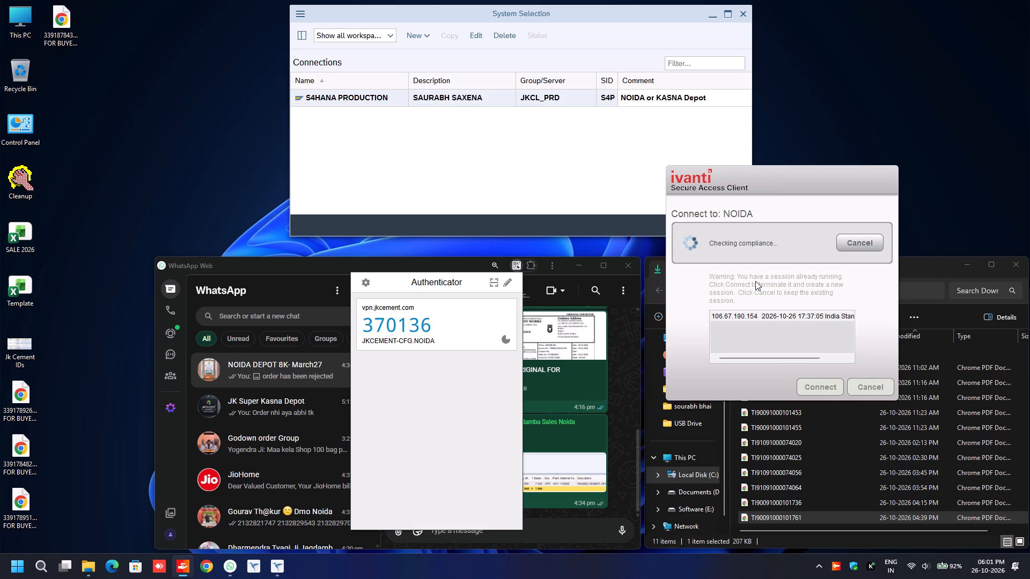
Proceed through the post sign-in notification to continue the NOIDA VPN connection in Ivanti Secure Access Client.
{"action": "key", "text": "Return"}
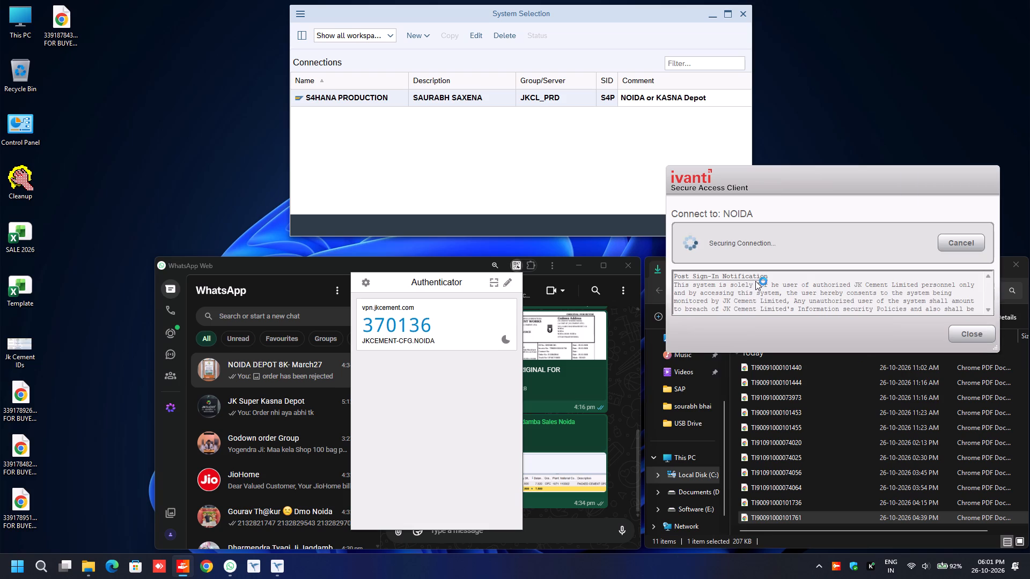
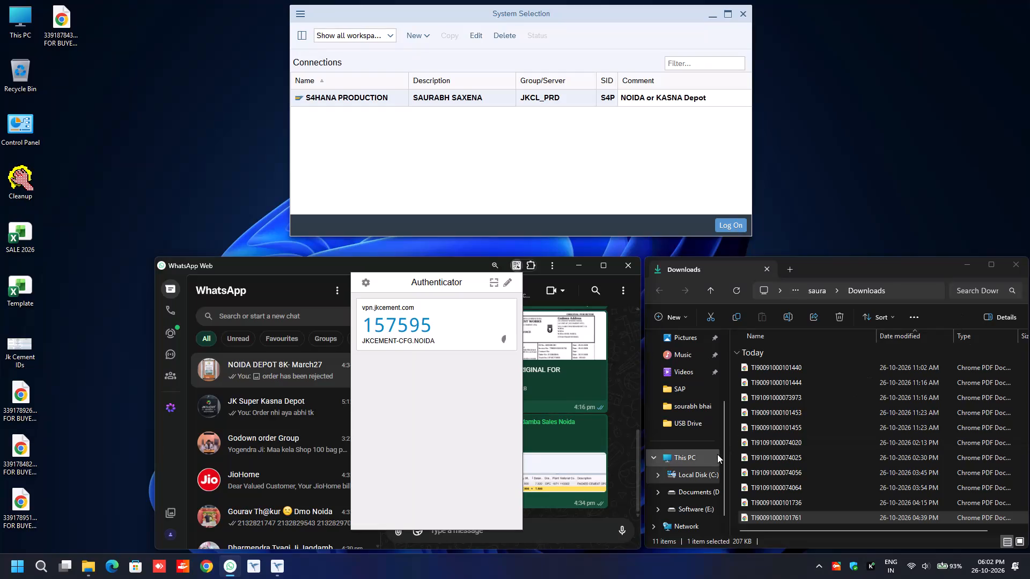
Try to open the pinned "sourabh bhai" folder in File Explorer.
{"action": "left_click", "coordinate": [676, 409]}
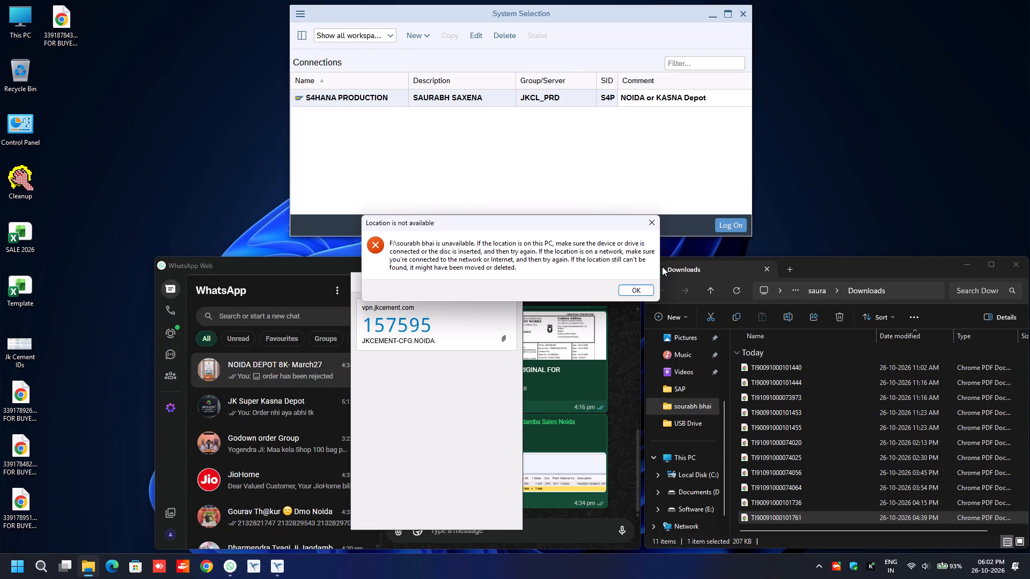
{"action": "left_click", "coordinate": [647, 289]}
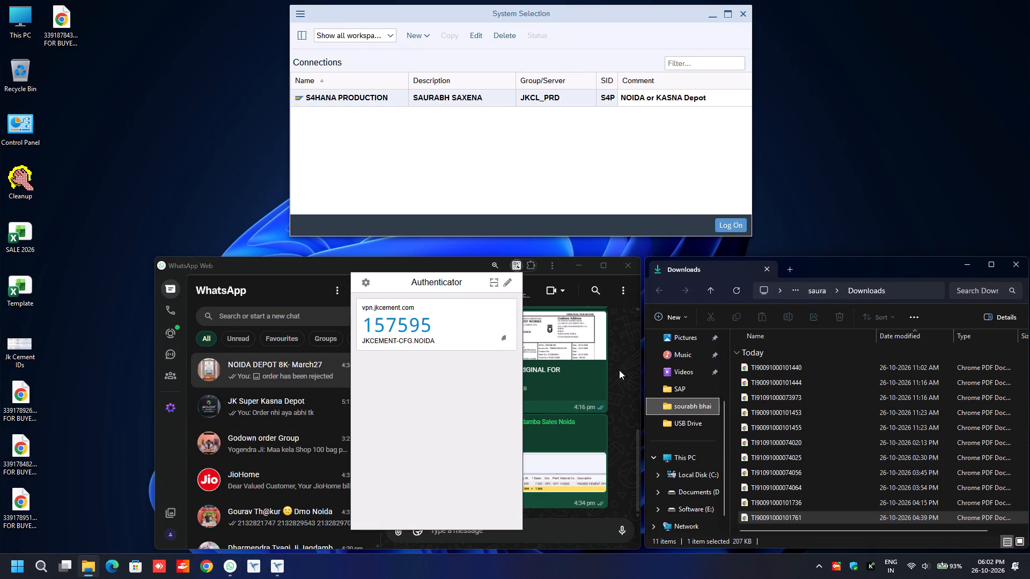